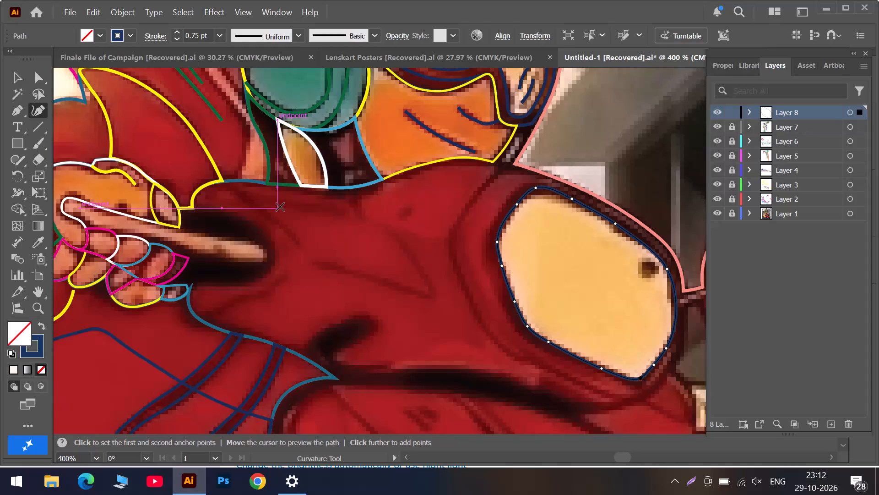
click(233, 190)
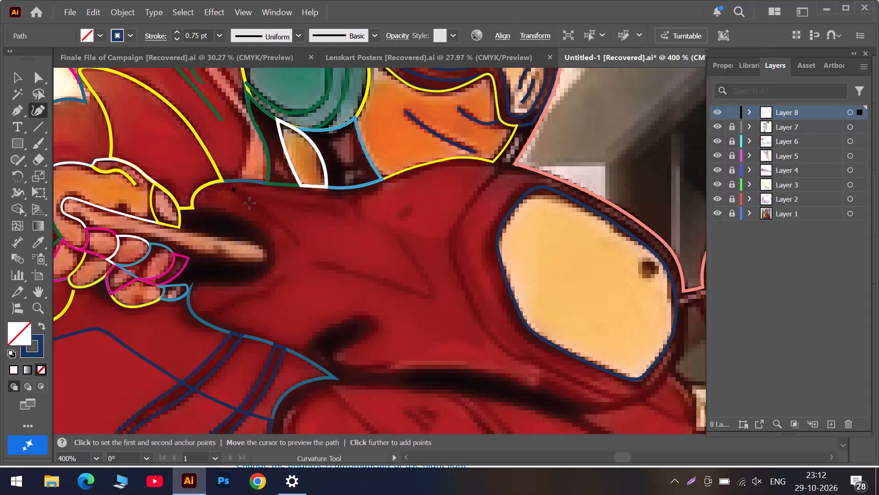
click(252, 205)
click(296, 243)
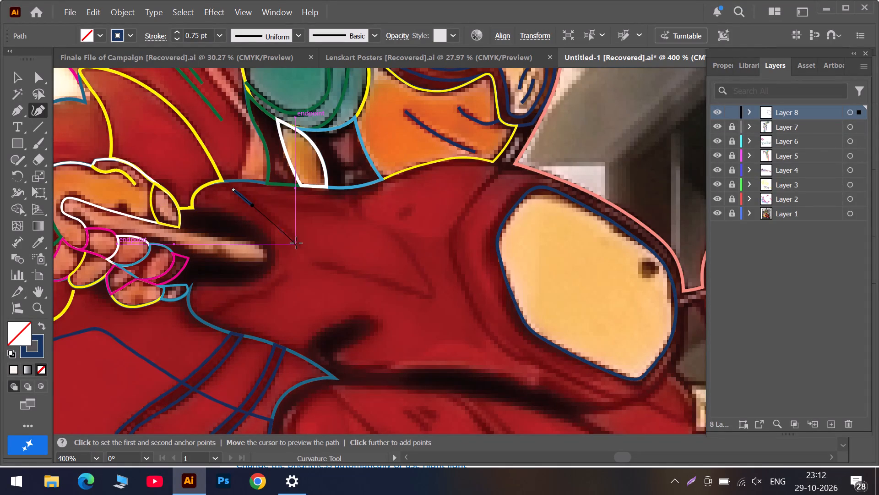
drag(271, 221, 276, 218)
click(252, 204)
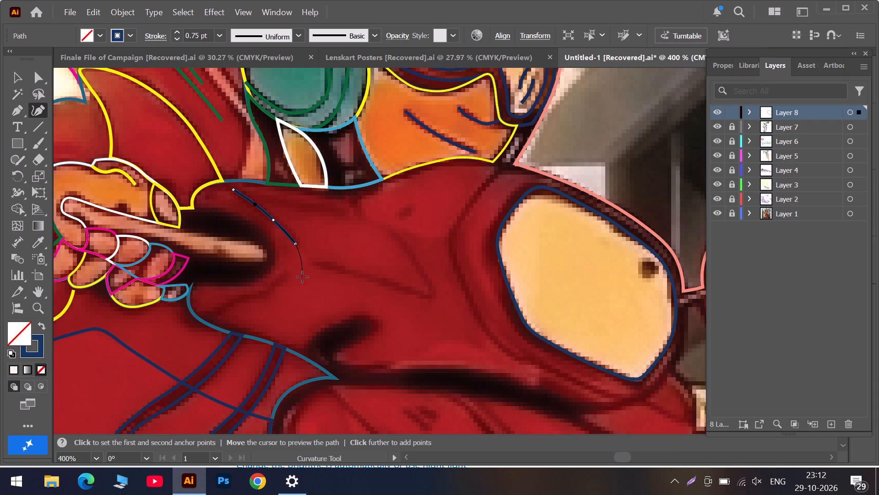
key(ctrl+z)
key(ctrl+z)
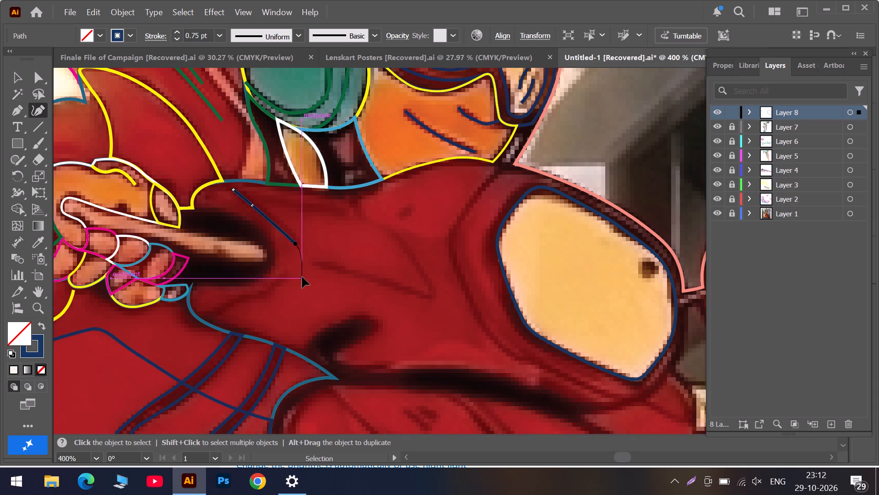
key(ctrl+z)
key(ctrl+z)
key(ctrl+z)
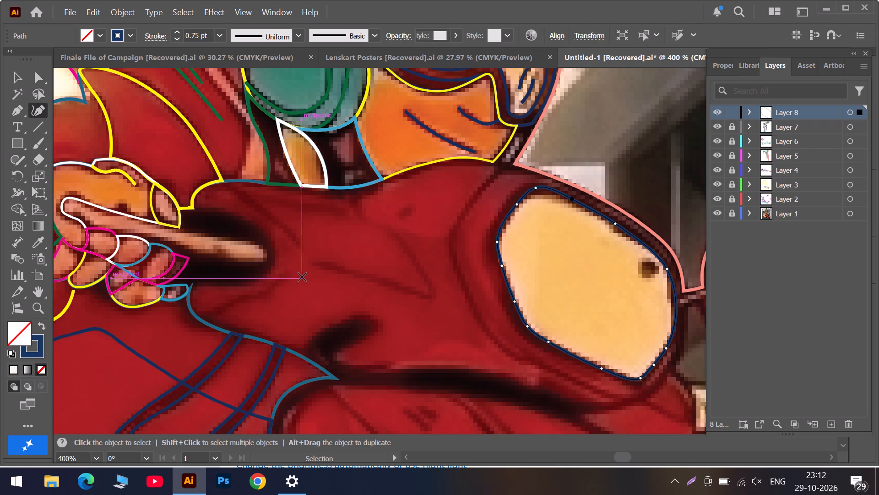
Trace the cuff seam around the sleeve opening from its upper corner down to the lower bend with the Curvature tool, making the bend a corner point.
scroll(471, 311, down, 6)
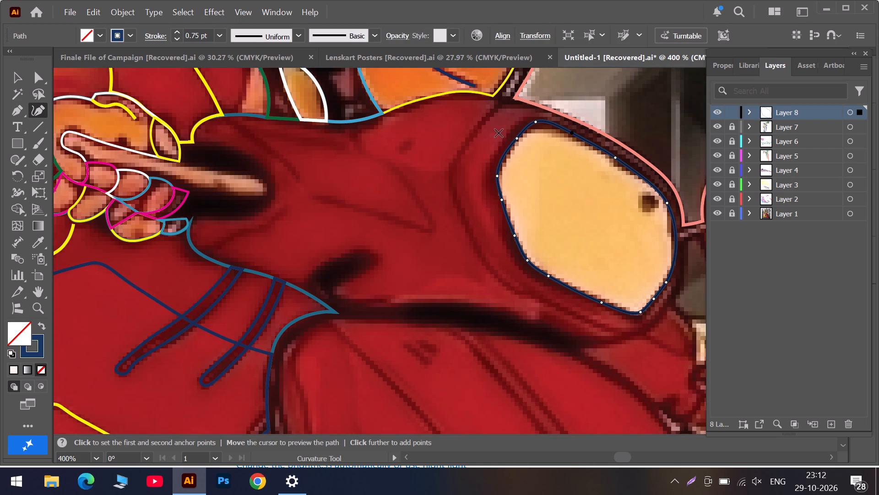
click(503, 102)
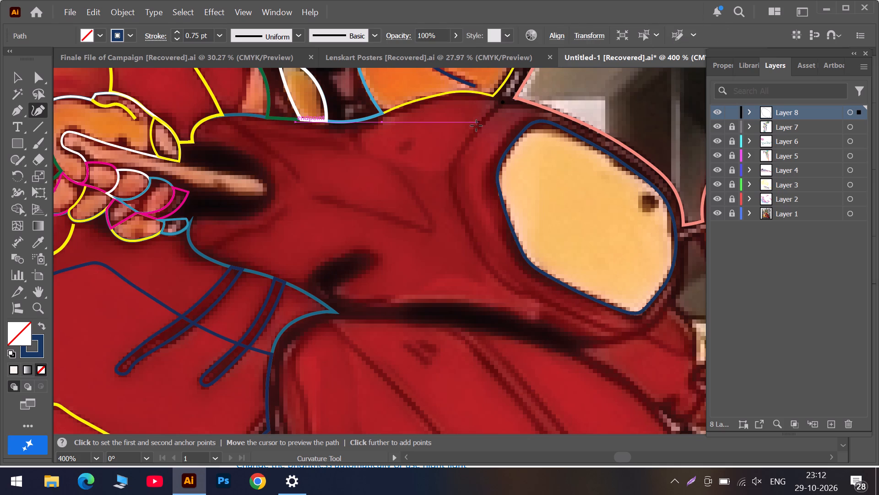
click(476, 126)
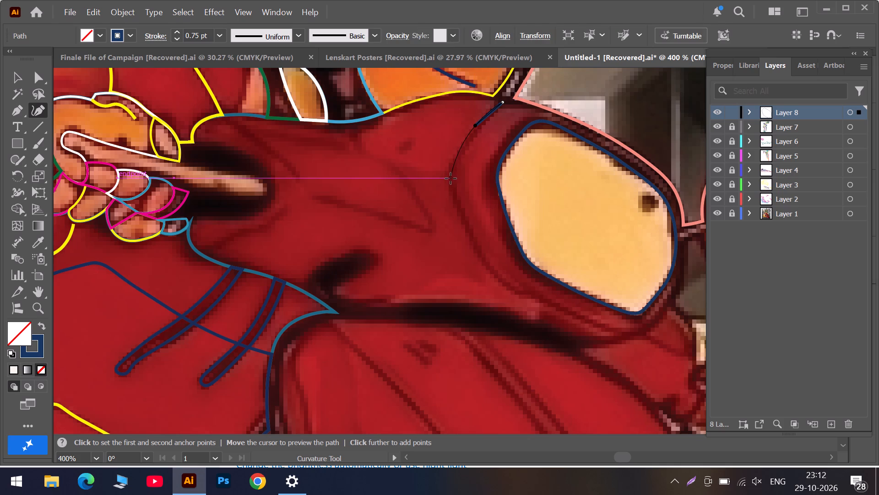
click(450, 178)
drag(476, 126, 468, 141)
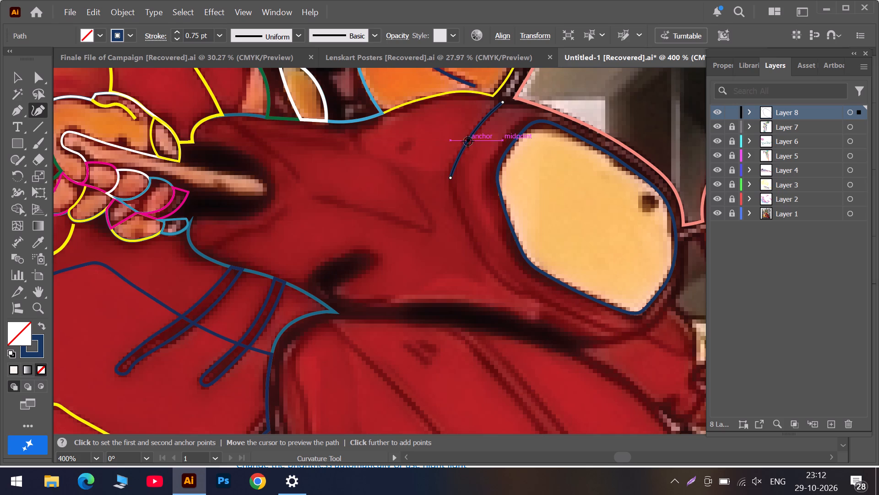
click(470, 235)
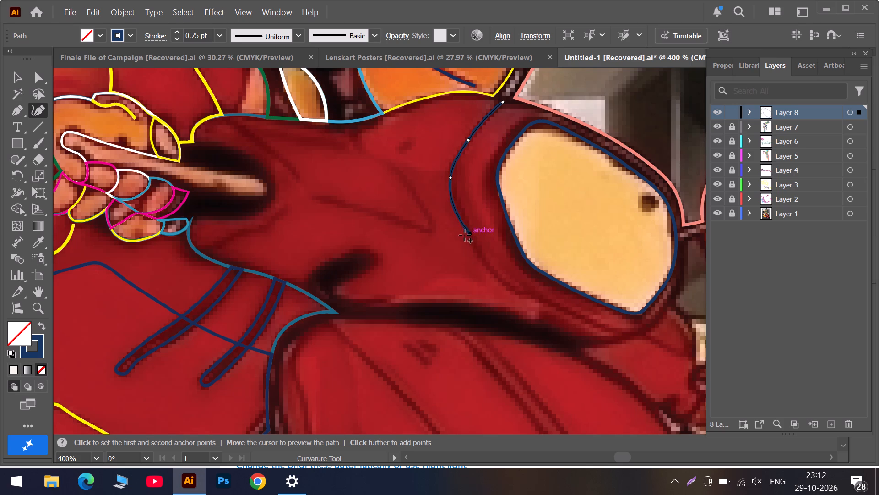
drag(450, 198, 457, 201)
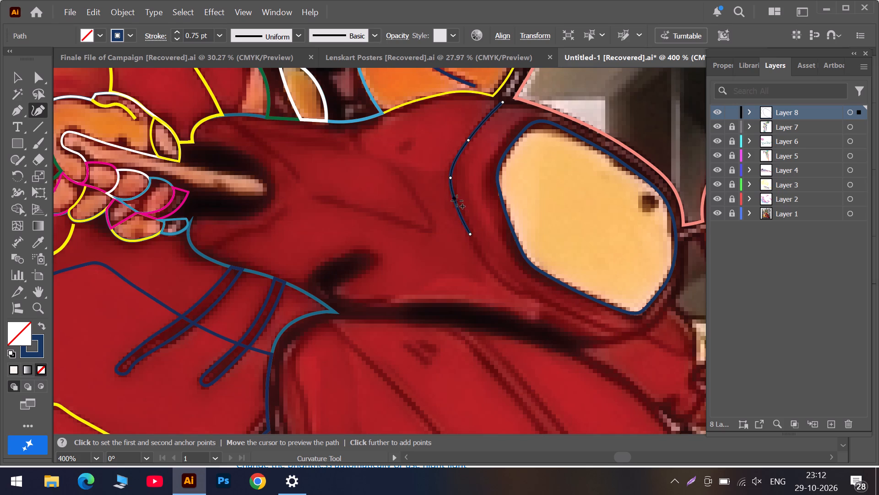
drag(457, 201, 458, 207)
click(504, 283)
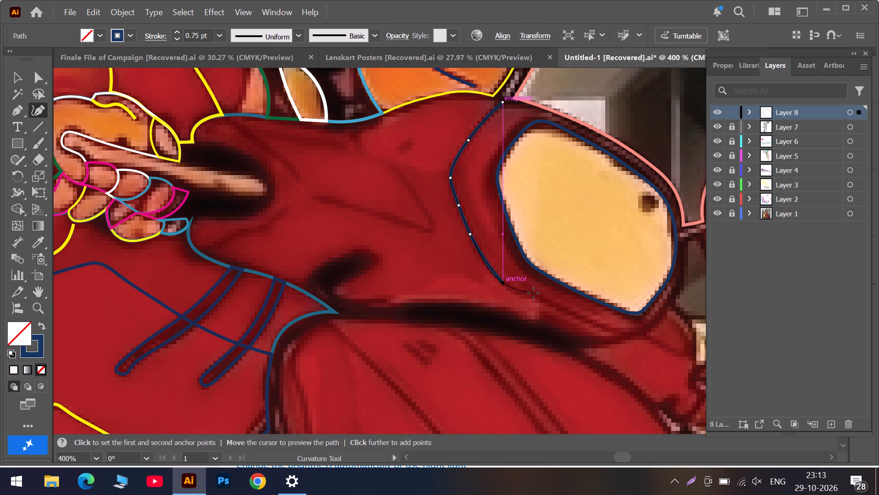
click(530, 292)
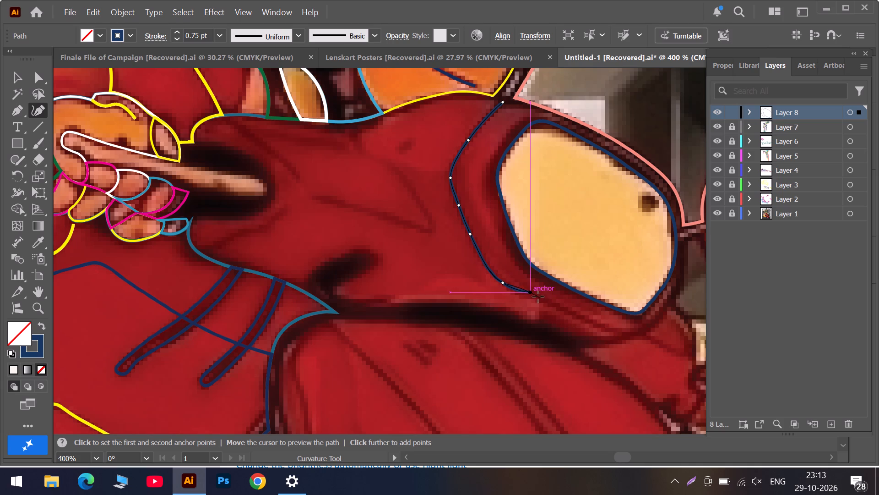
double_click(531, 291)
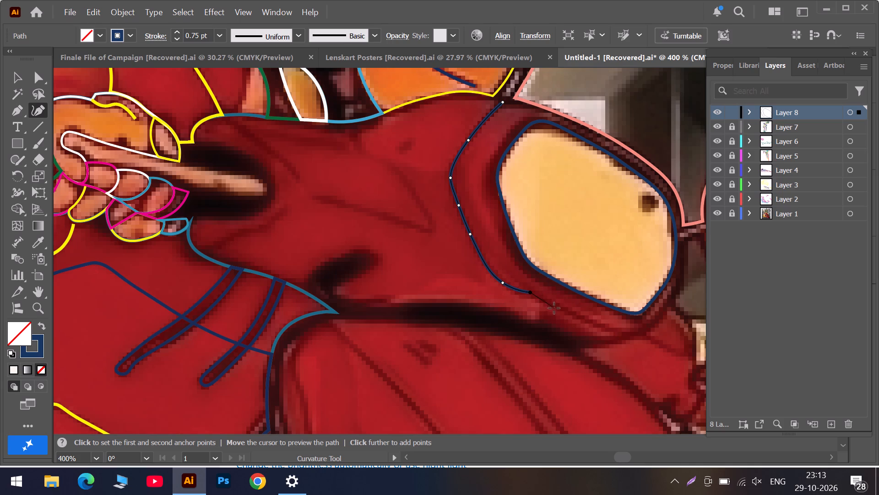
Continue the curve around the lower and outer rim of the sleeve opening and back near its starting point.
click(561, 308)
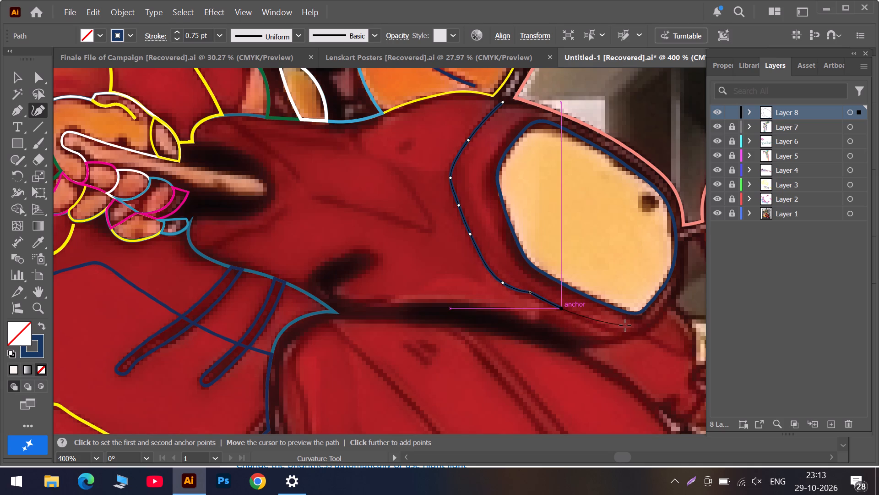
click(620, 332)
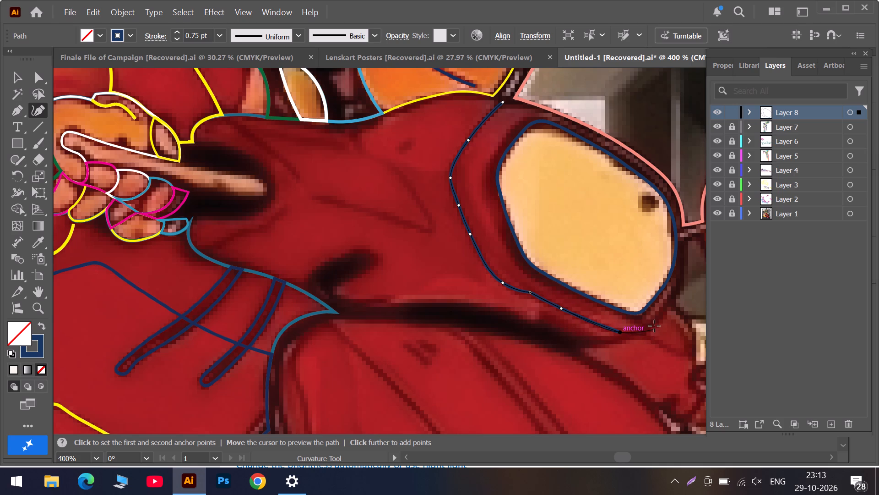
click(654, 321)
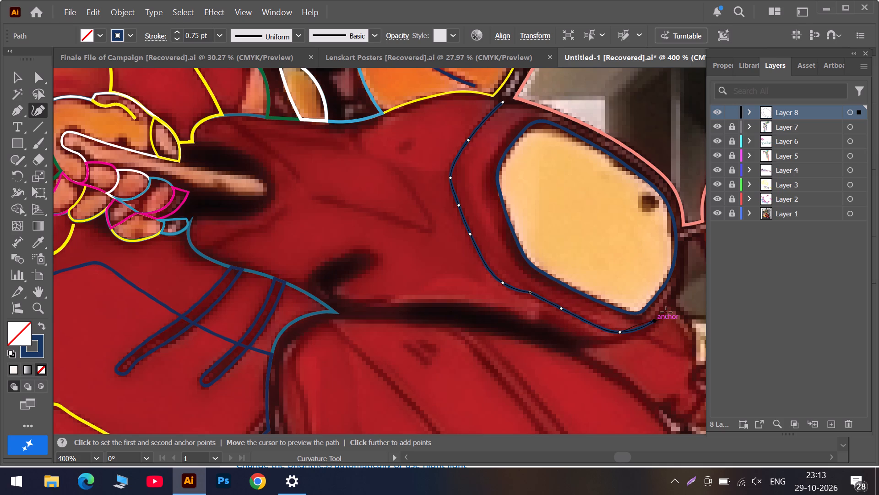
click(681, 275)
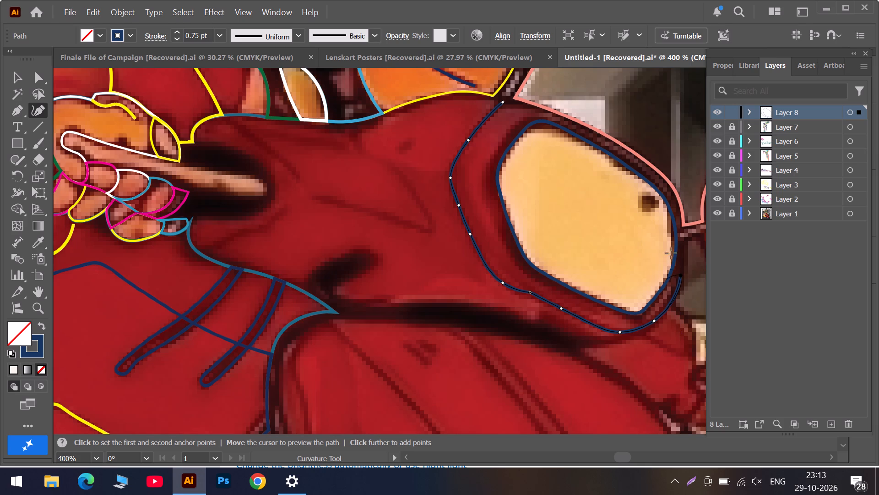
click(667, 185)
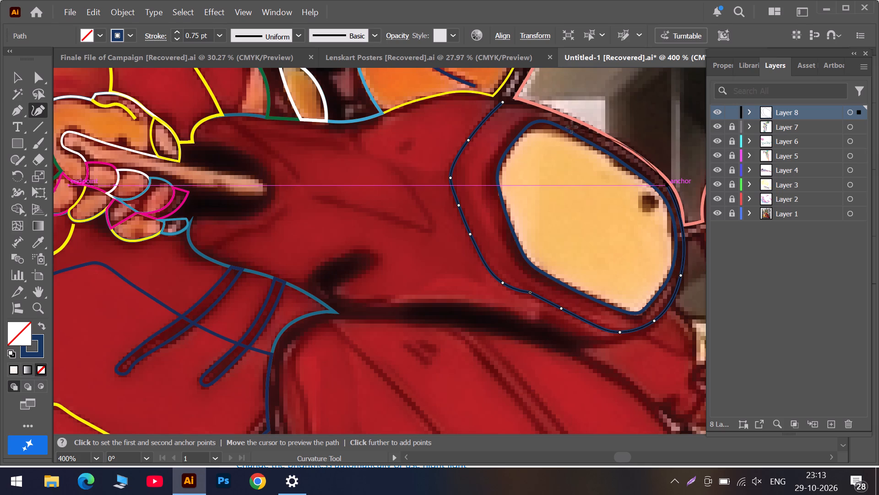
click(515, 110)
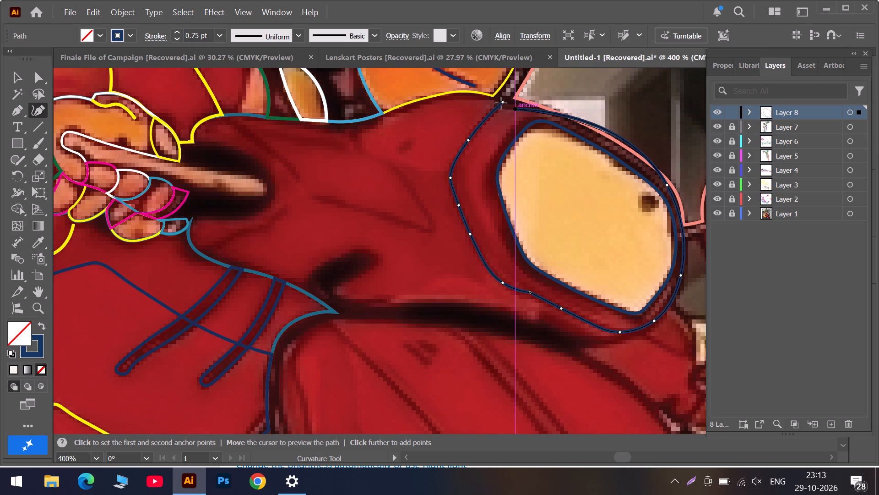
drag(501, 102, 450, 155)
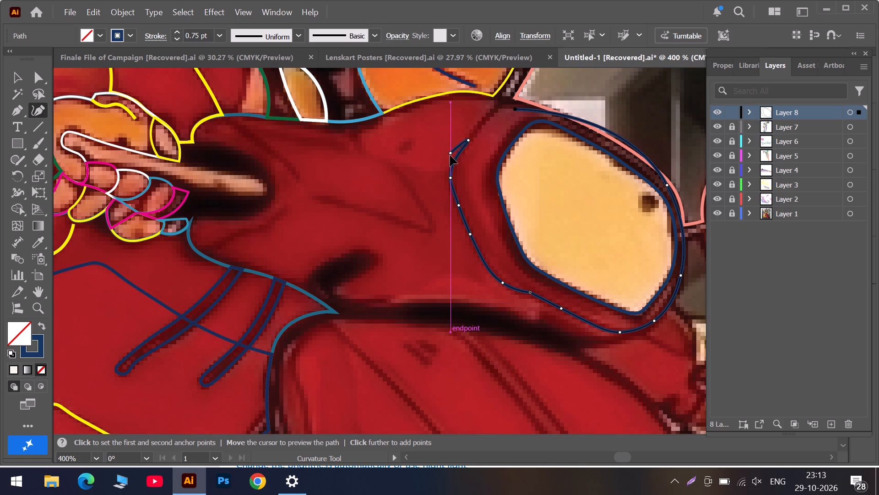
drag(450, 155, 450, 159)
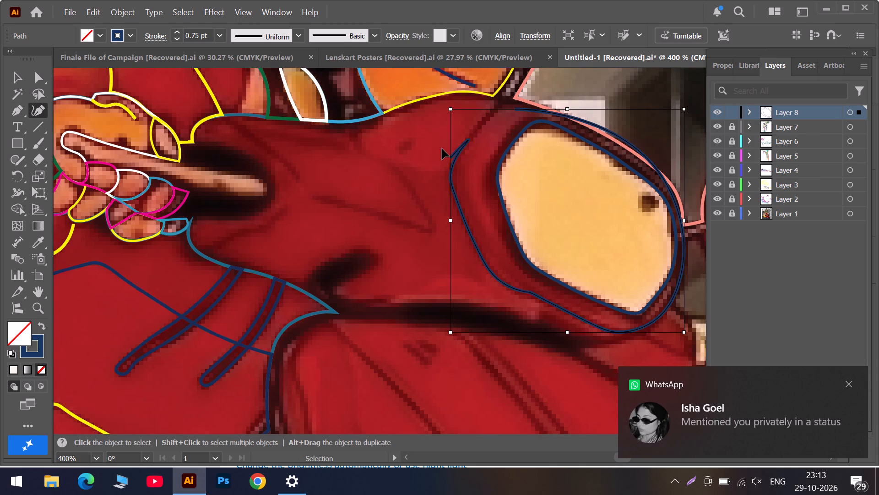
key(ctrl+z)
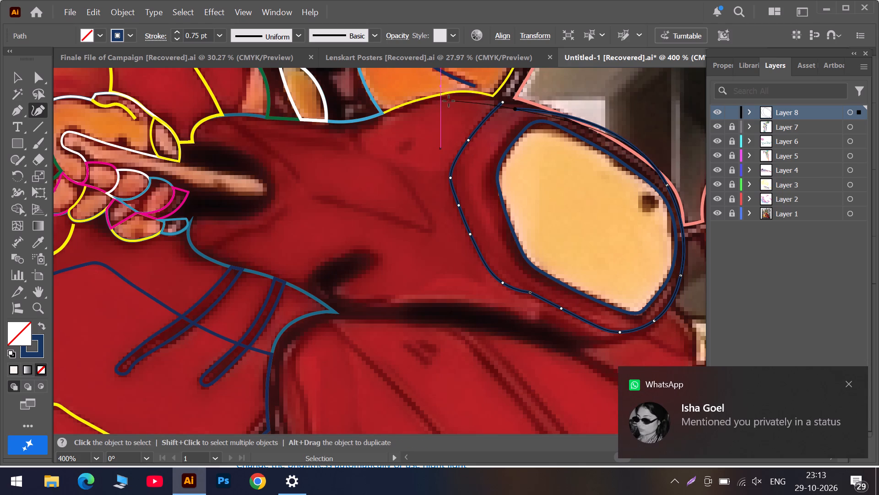
Extend the outline along the red sleeve's upper edge to the shadow above the pointing finger.
click(449, 101)
click(380, 124)
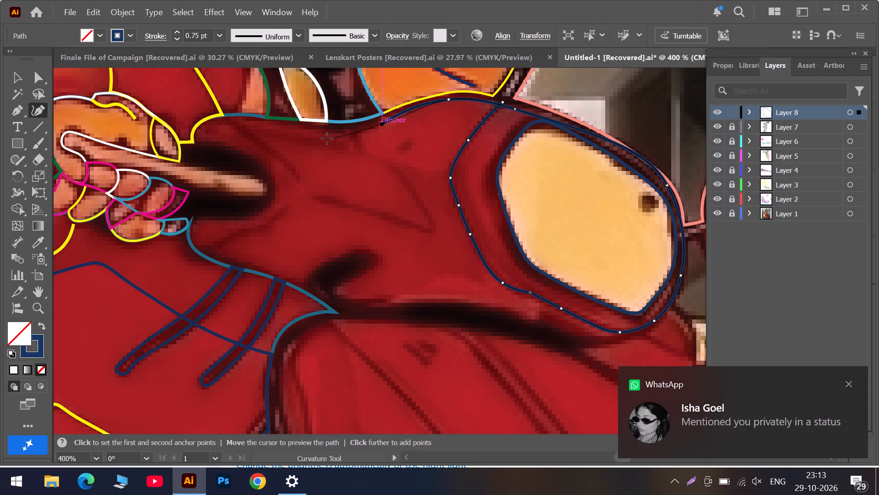
click(286, 126)
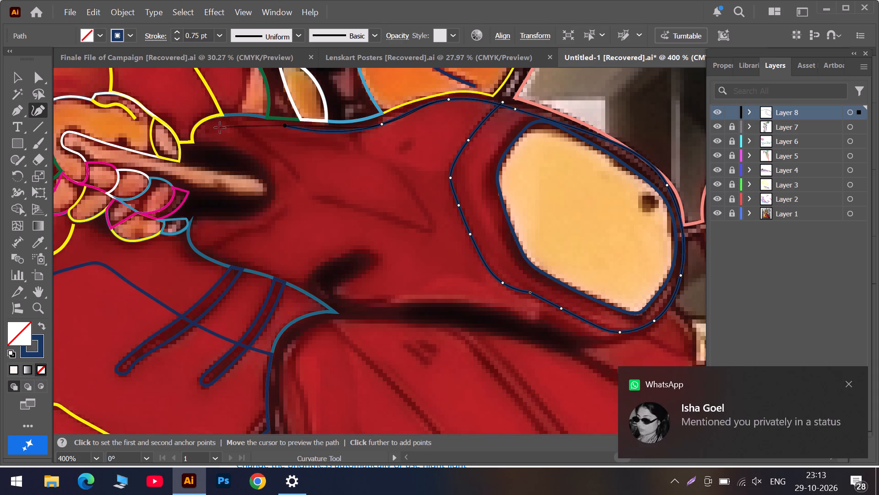
click(220, 127)
click(210, 145)
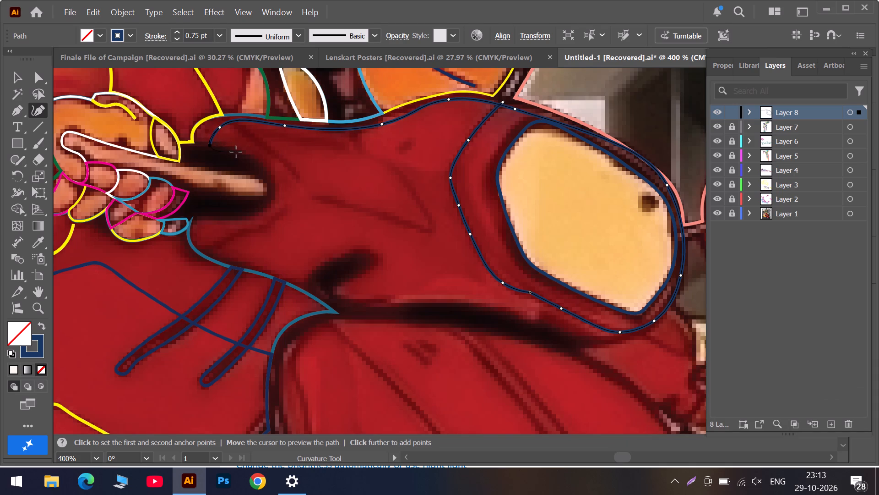
Trace the curve around the dark shadow surrounding the pointing fingertip, with corner points at both ends.
click(236, 152)
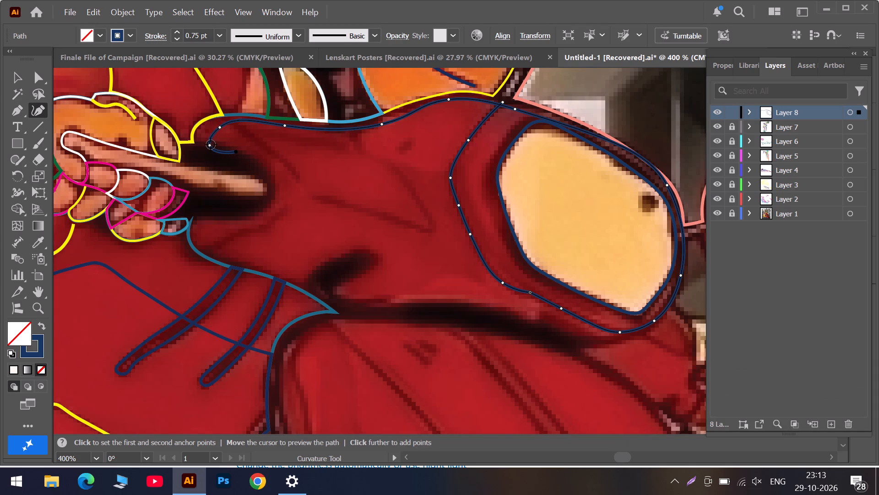
double_click(210, 144)
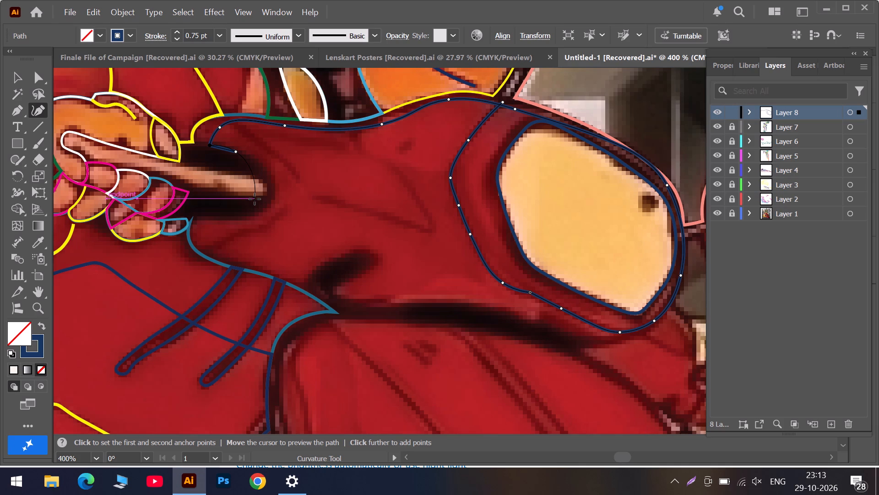
click(271, 175)
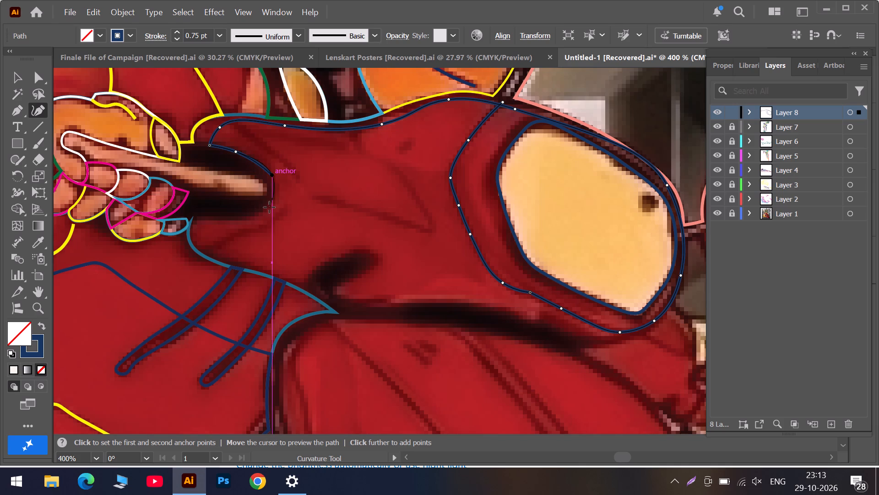
click(269, 207)
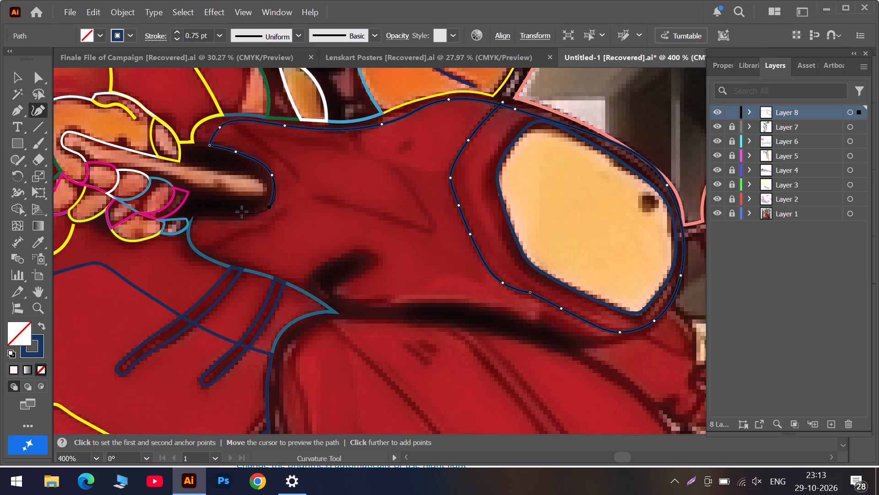
click(201, 220)
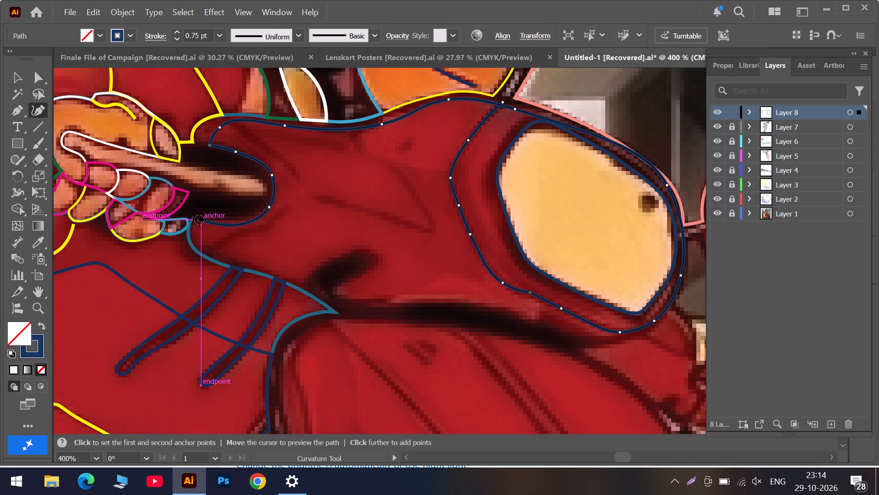
double_click(199, 220)
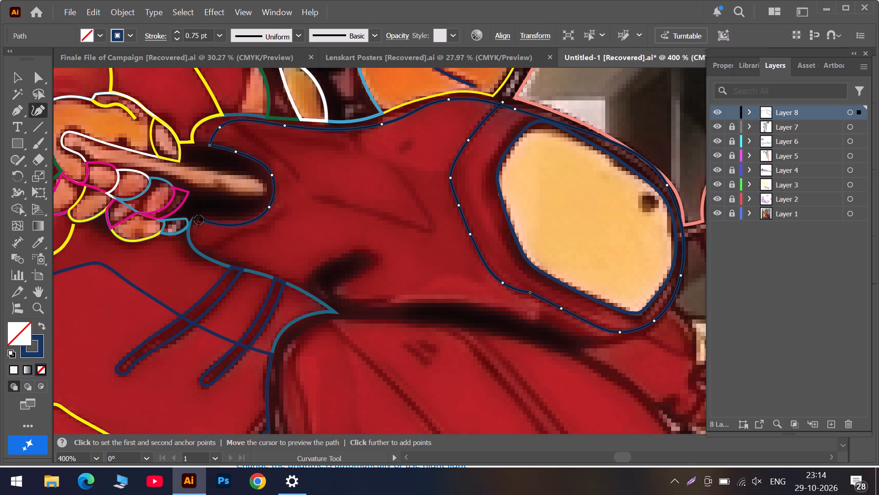
Continue the sleeve outline from below the fingertip shadow along the teal garment edge, ending in a corner point at its pointed tip.
click(212, 241)
scroll(212, 240, down, 6)
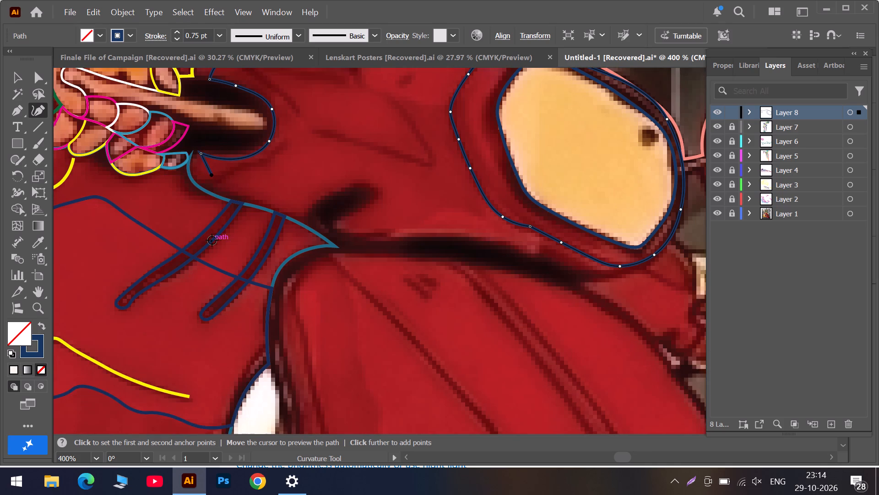
scroll(212, 240, down, 4)
scroll(212, 240, up, 9)
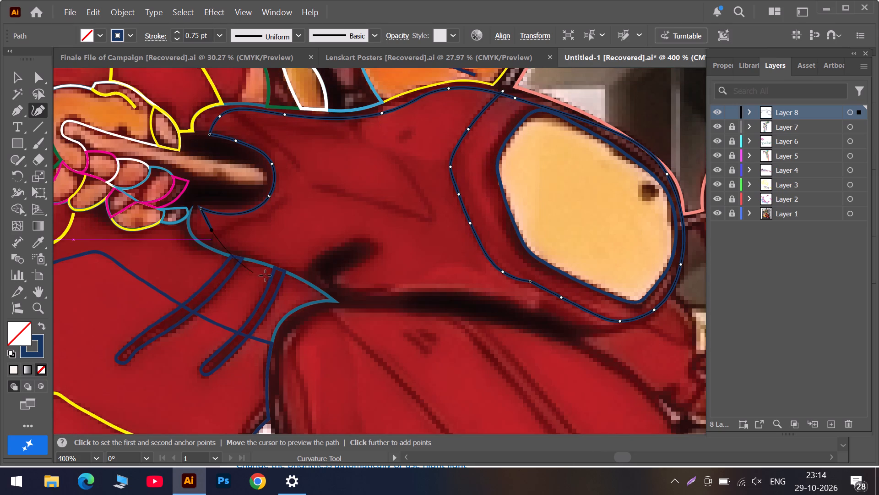
click(255, 250)
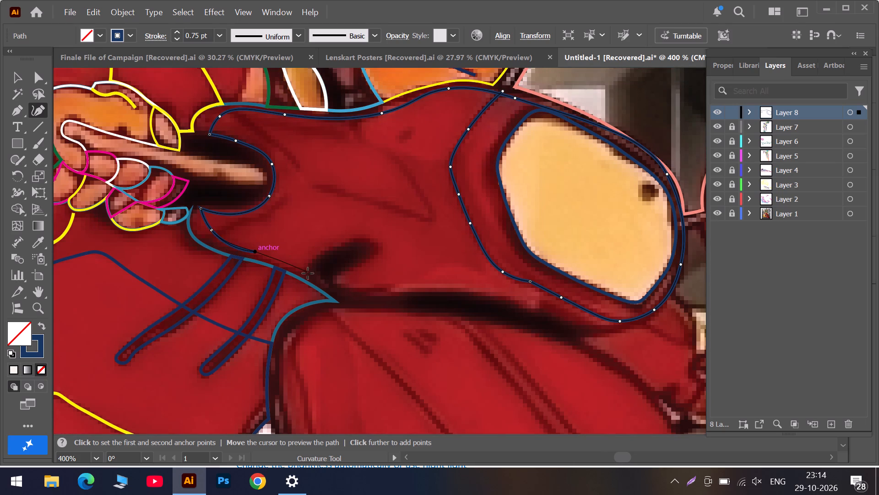
click(309, 275)
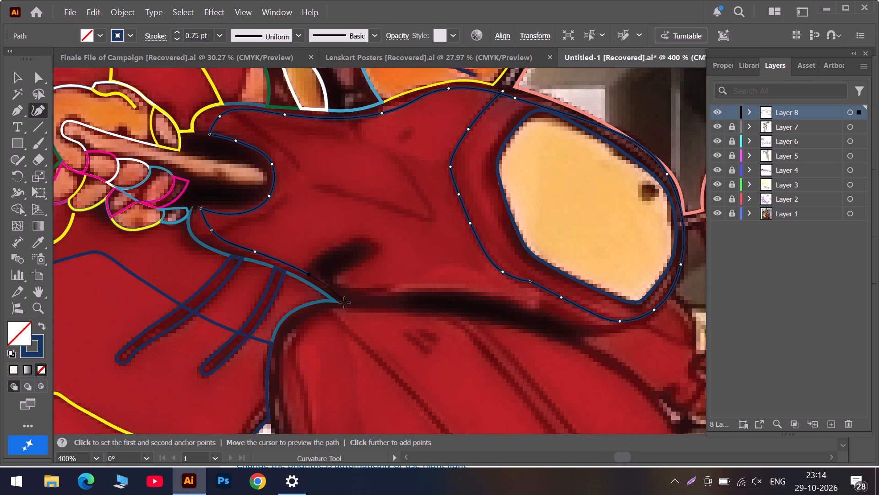
double_click(344, 302)
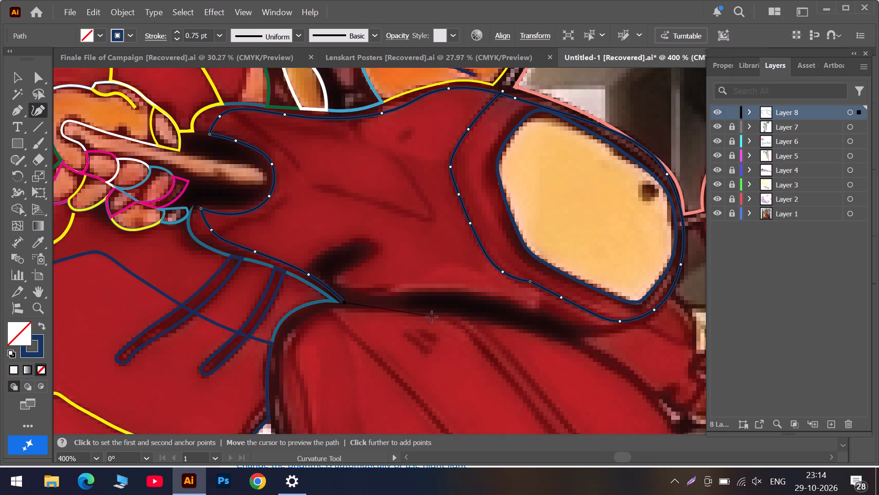
Trace the sleeve's lower edge above the black shadow to just below the cuff opening and end the path.
click(455, 293)
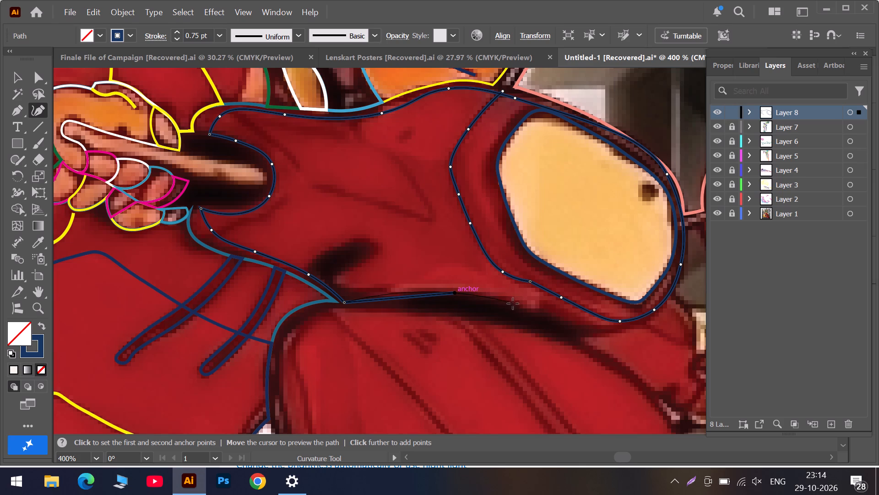
click(531, 310)
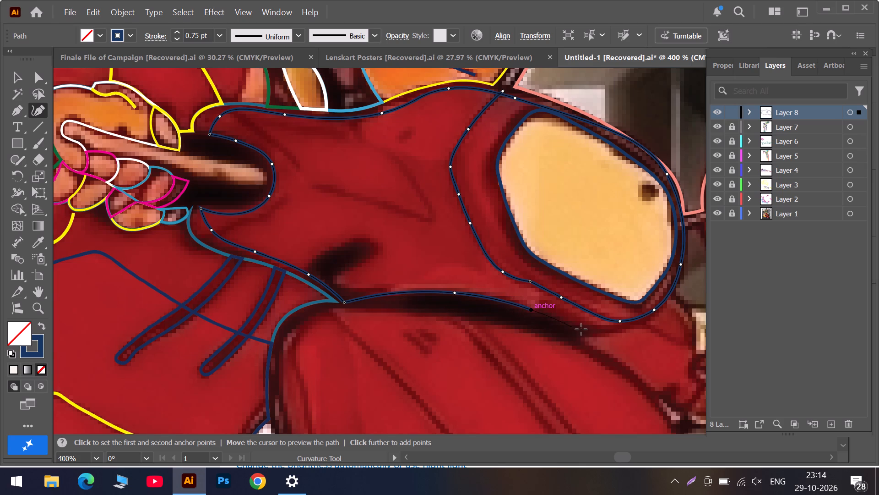
click(582, 329)
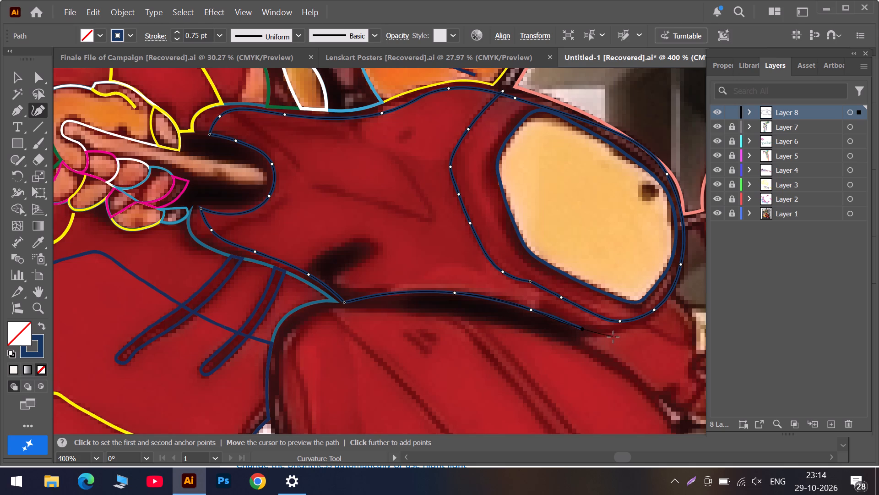
click(604, 328)
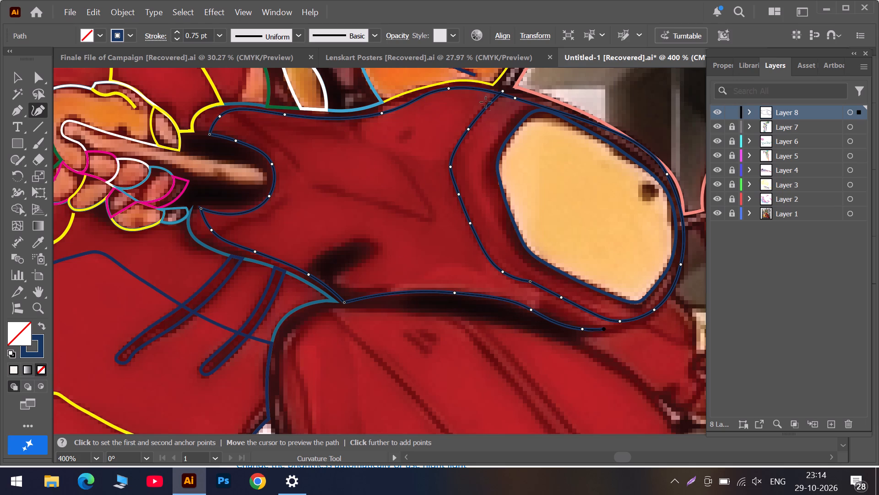
key(Escape)
Delete the inner cuff seam from the sleeve path, starting at its upper endpoint.
click(503, 91)
key(Delete)
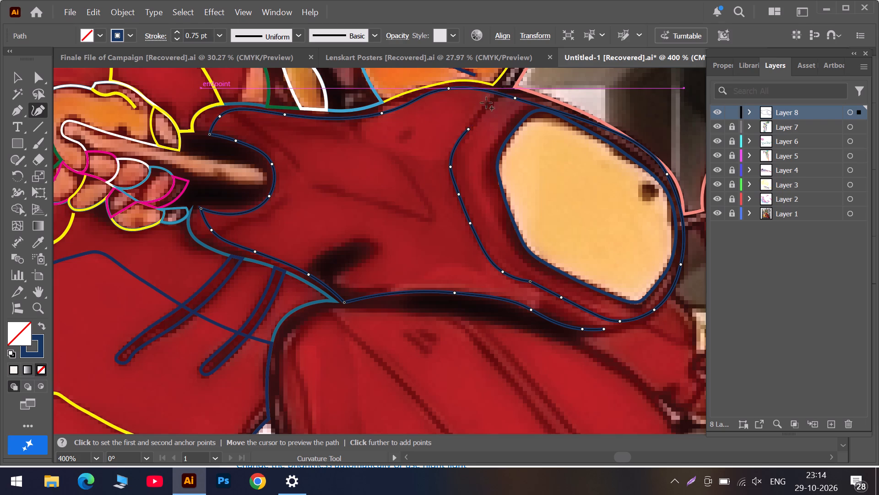
Delete the remaining anchor points of the inner cuff seam, working down to the sleeve's outer edge below the cuff opening.
click(471, 128)
key(Delete)
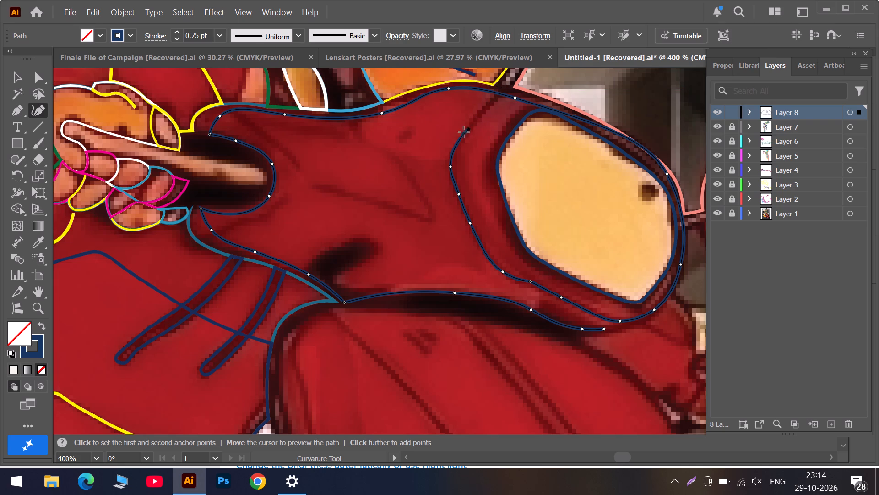
click(451, 165)
key(Delete)
click(461, 195)
key(Delete)
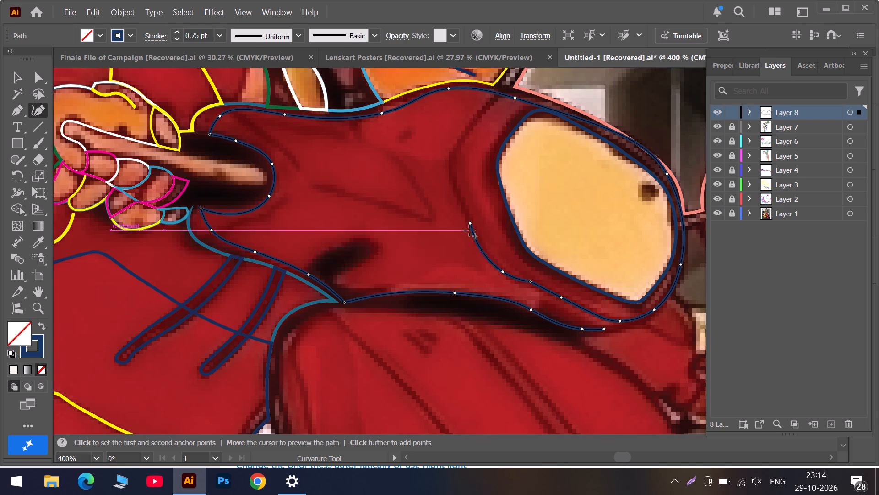
click(470, 223)
key(Delete)
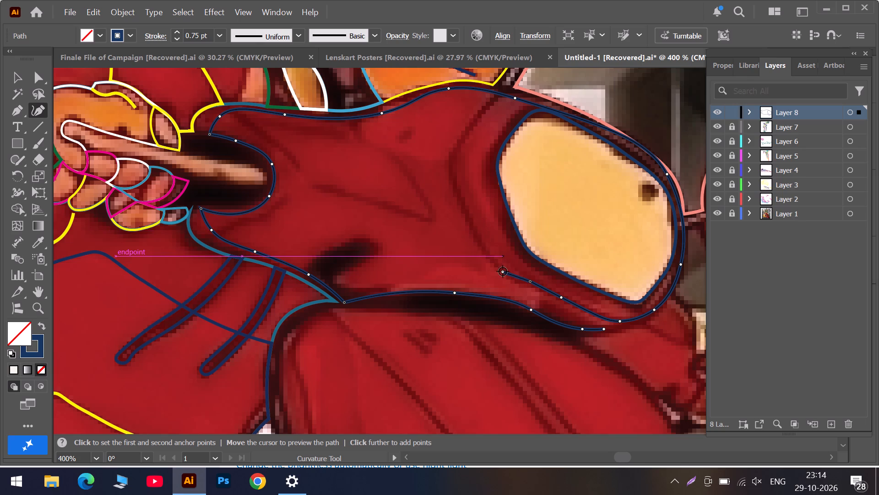
click(503, 271)
key(Delete)
click(531, 282)
key(Delete)
click(560, 297)
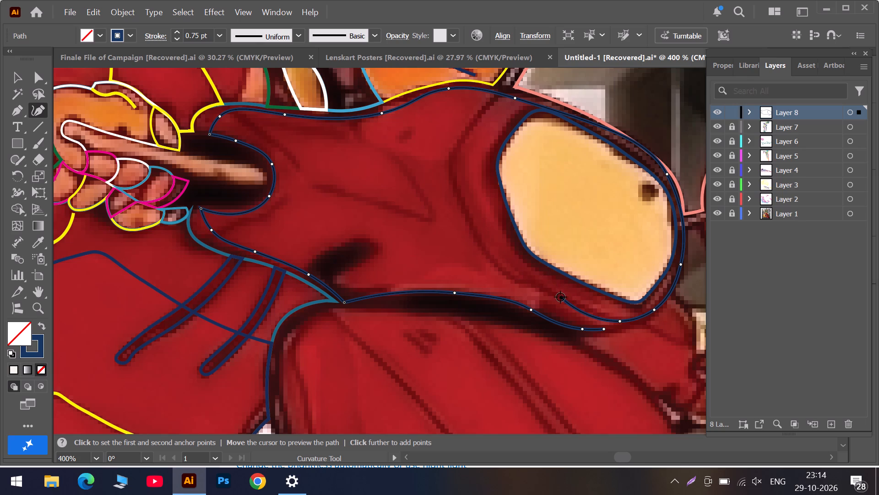
key(Delete)
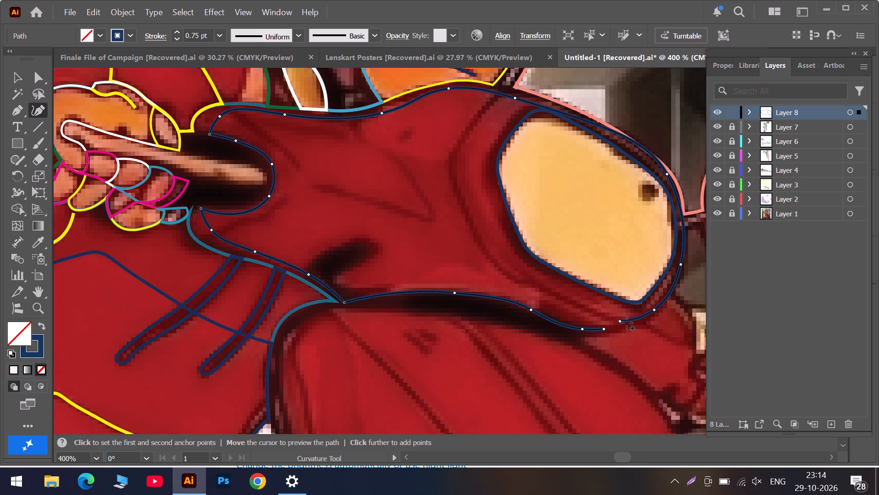
Bring the outer cuff edge's loose end to the sleeve's lower edge and join the two ends below the cuff opening.
click(620, 324)
click(620, 323)
drag(620, 322, 617, 324)
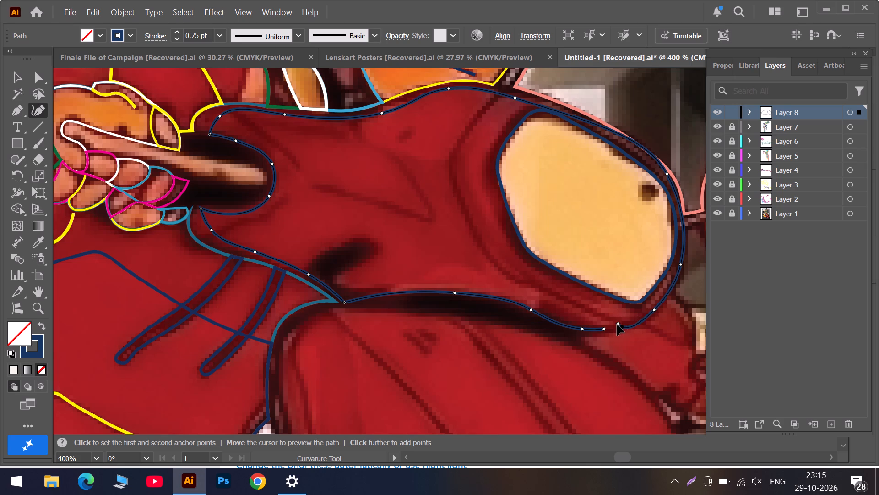
drag(617, 324, 613, 329)
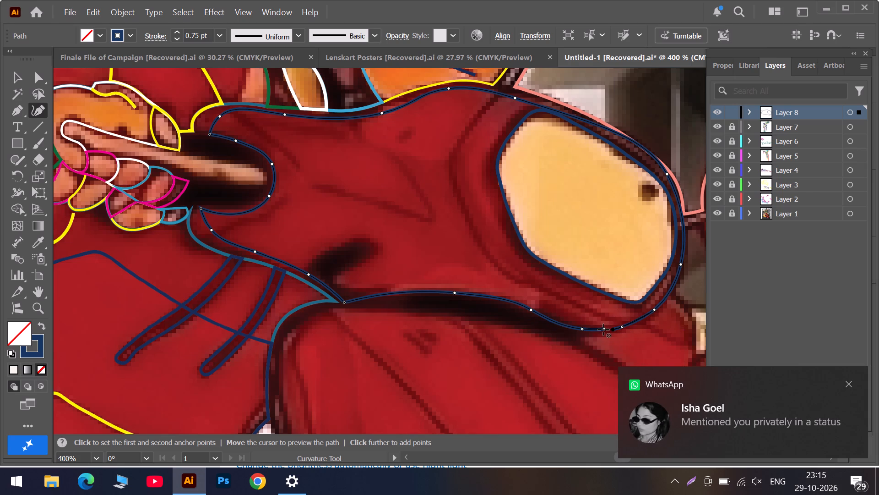
click(604, 330)
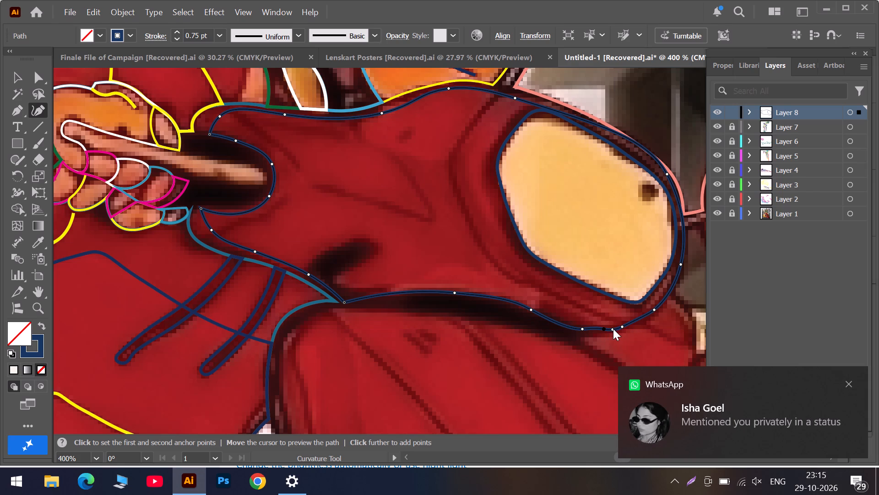
click(602, 329)
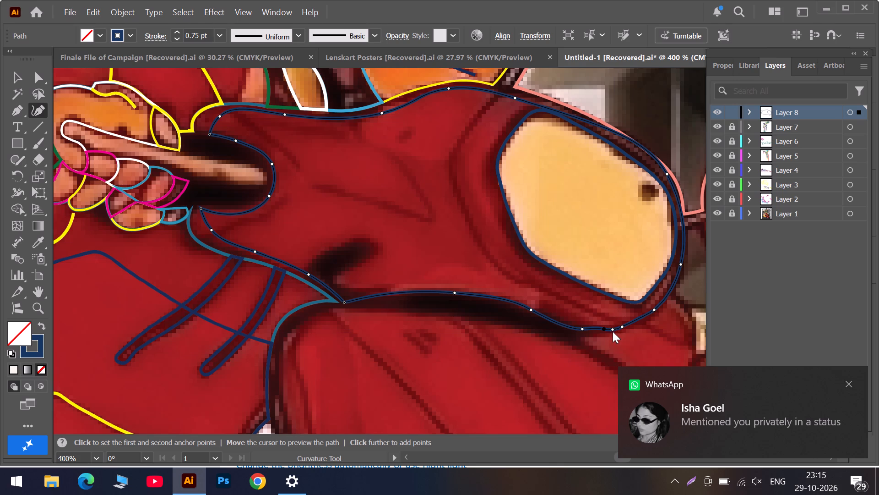
click(612, 329)
click(624, 326)
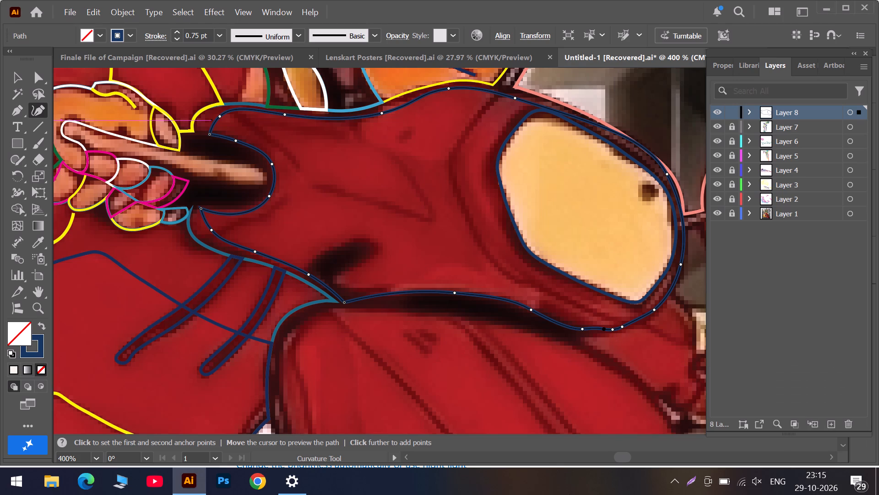
Remove the extra anchor point at the join below the cuff opening and reposition the neighbouring points to smooth the curve.
click(622, 328)
key(Delete)
drag(614, 332, 620, 330)
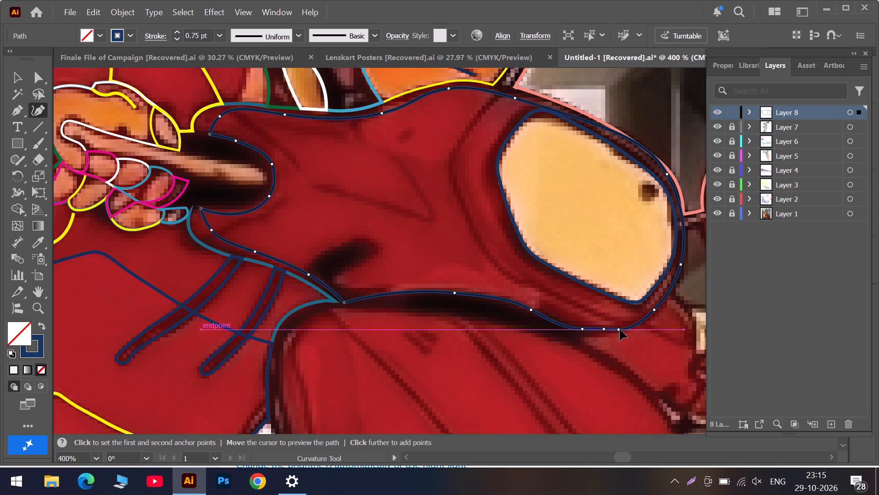
drag(620, 330, 617, 327)
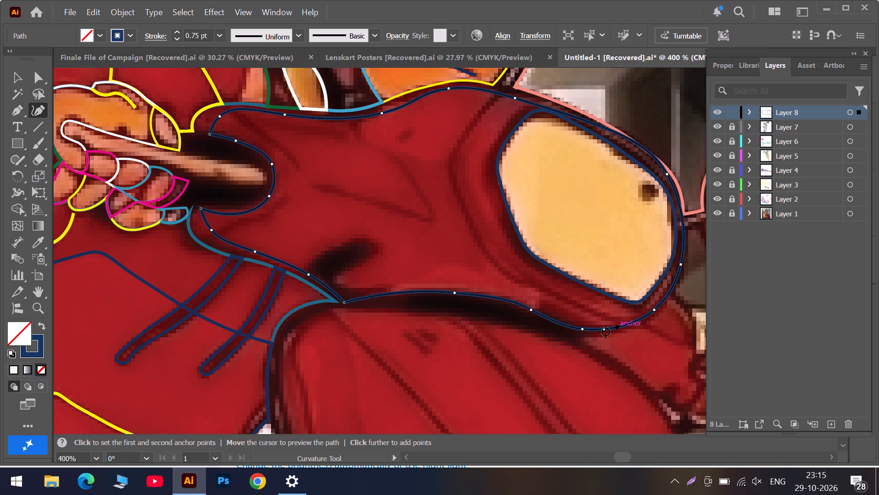
drag(604, 330, 599, 330)
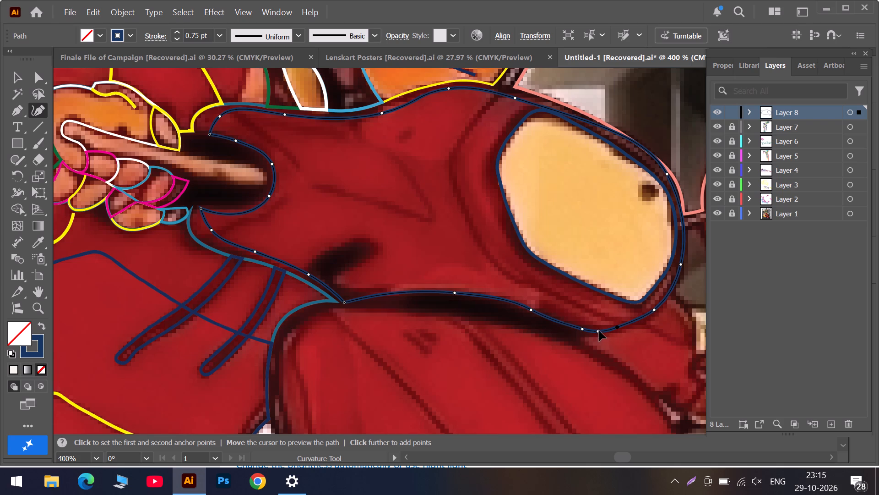
Refine the sleeve's lower edge near the cuff by repositioning and adding anchor points, making one a corner point.
drag(599, 330, 599, 330)
drag(528, 309, 524, 310)
drag(555, 323, 552, 315)
double_click(552, 315)
drag(552, 315, 551, 314)
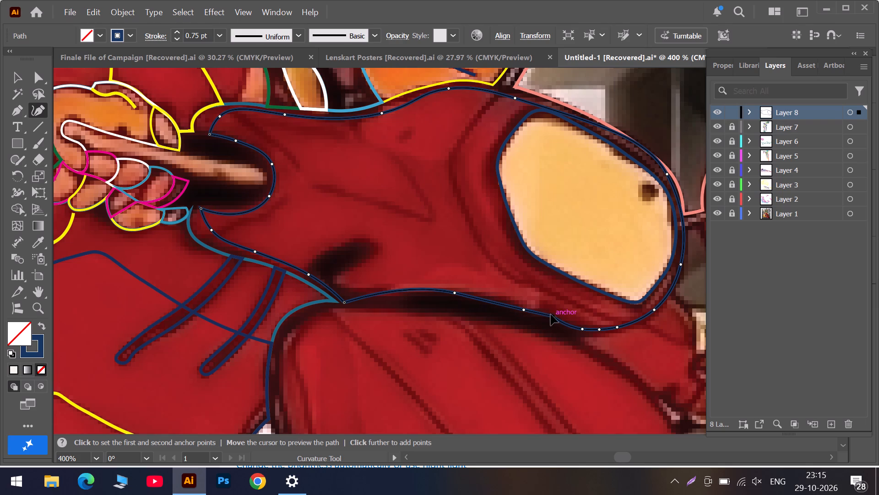
drag(551, 314, 545, 313)
click(494, 302)
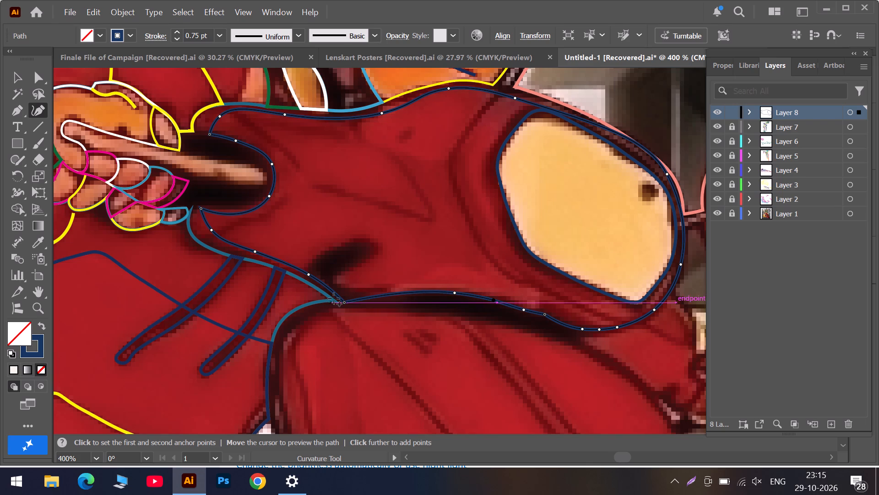
Align the outline's pointed lower corner and the curve leading up from it with the teal garment edge, adding an anchor point.
drag(342, 301, 335, 302)
alt+scroll(316, 305, up, 3)
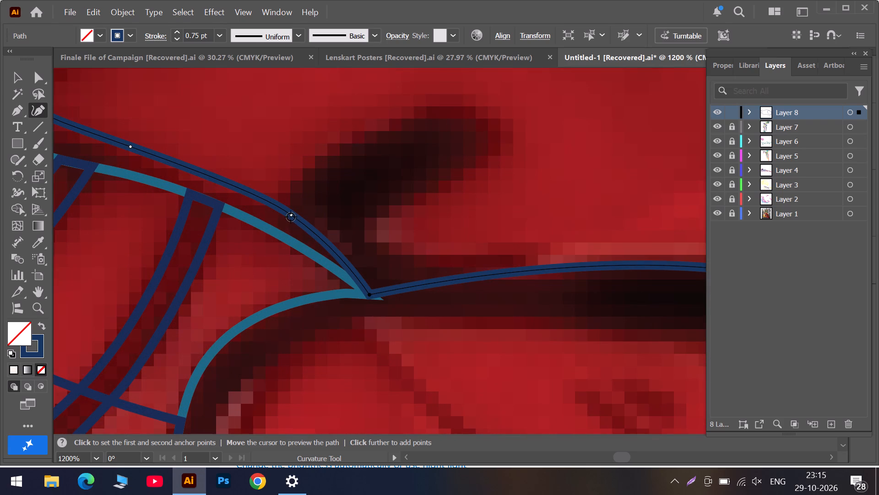
drag(291, 217, 269, 227)
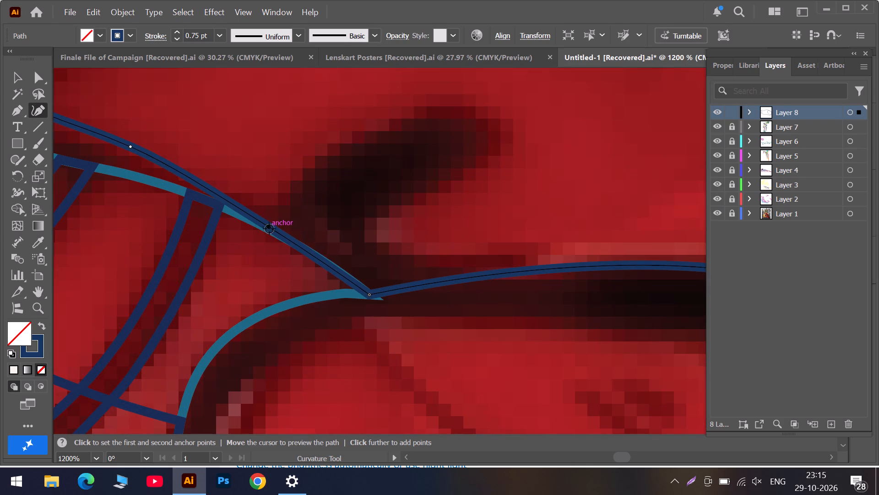
click(330, 267)
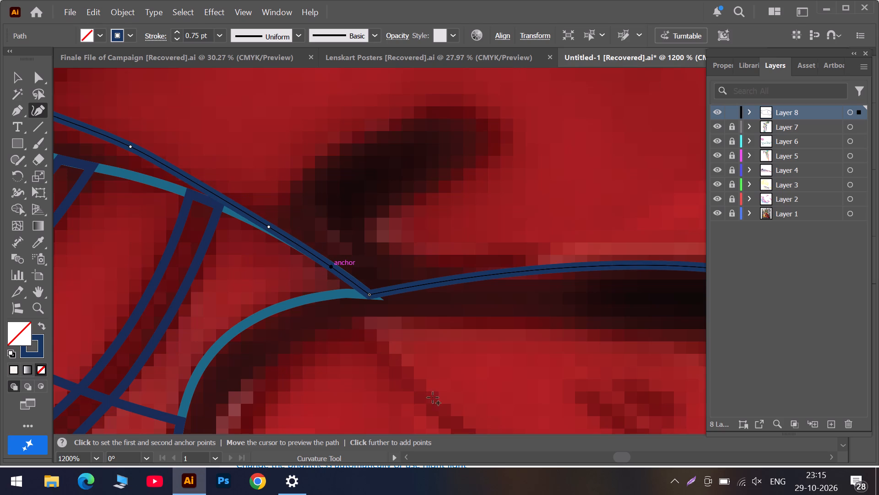
click(599, 456)
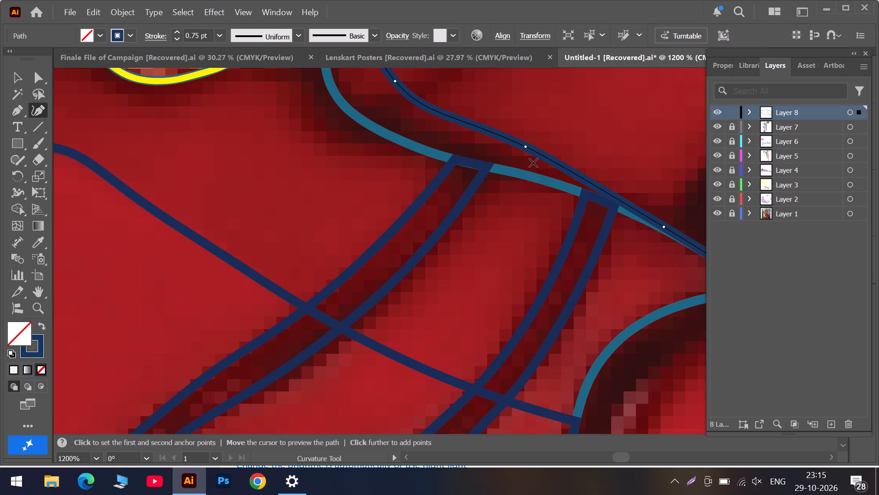
drag(526, 145, 557, 186)
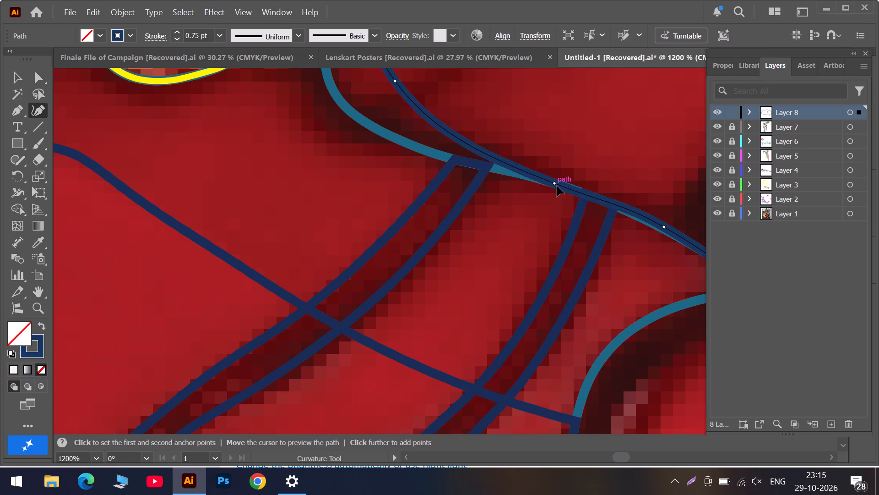
drag(557, 186, 568, 188)
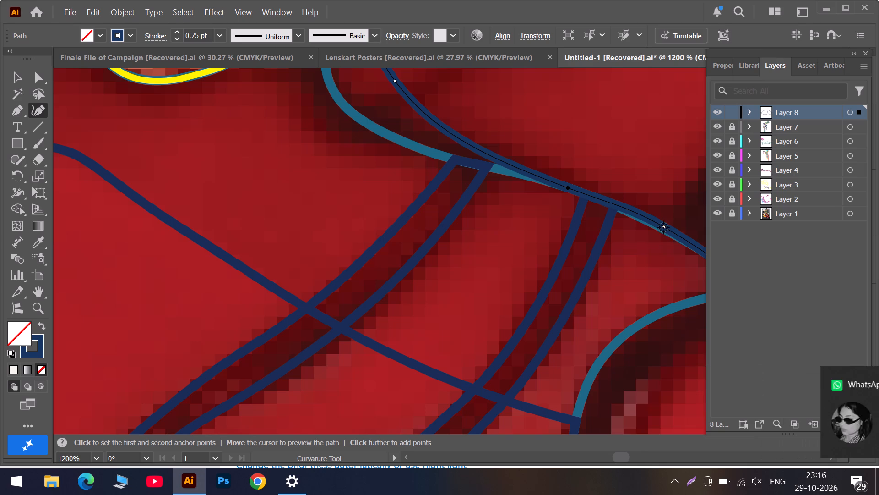
drag(666, 229, 660, 228)
Fit the sleeve outline onto the teal edge across the tops of the two fold strips by adding and moving anchor points.
click(647, 456)
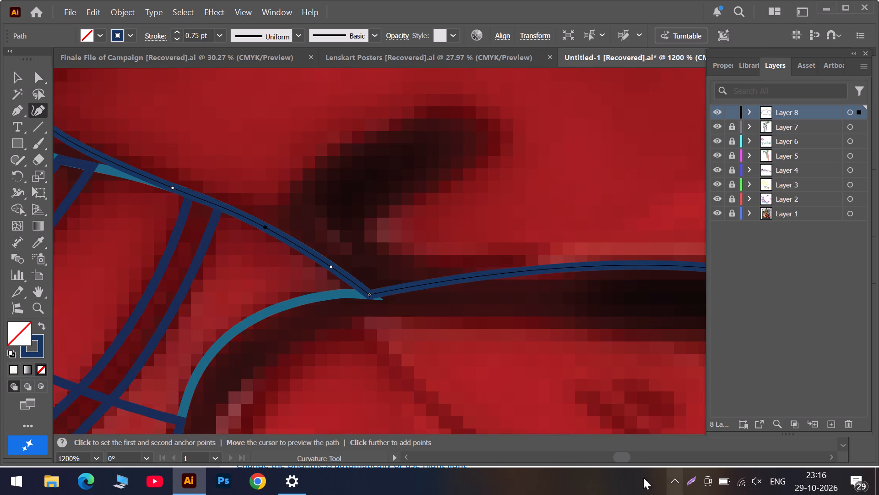
click(608, 457)
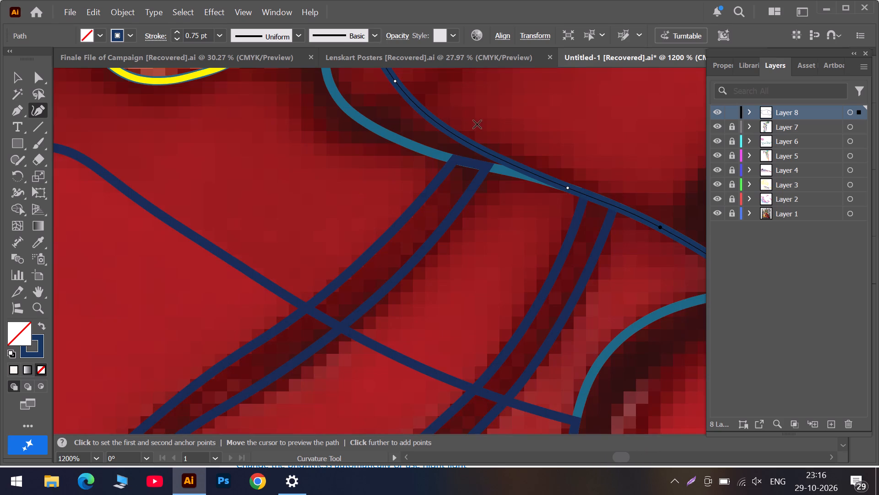
scroll(477, 125, up, 4)
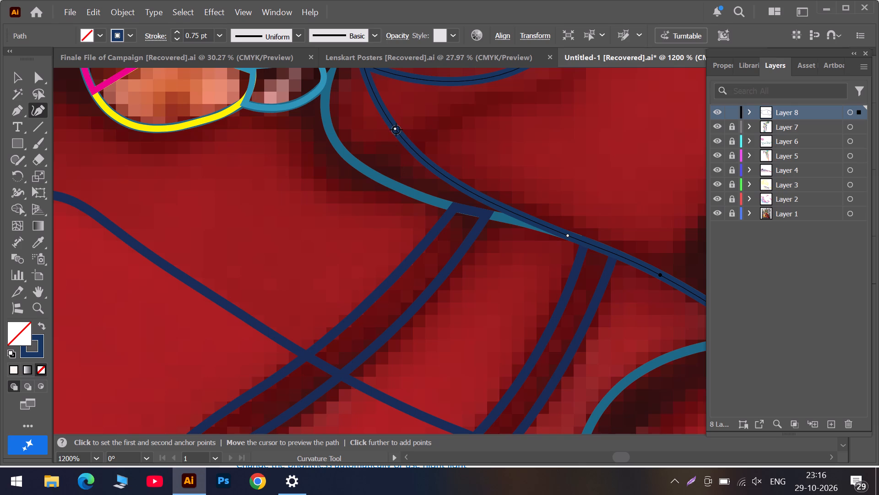
drag(396, 130, 403, 185)
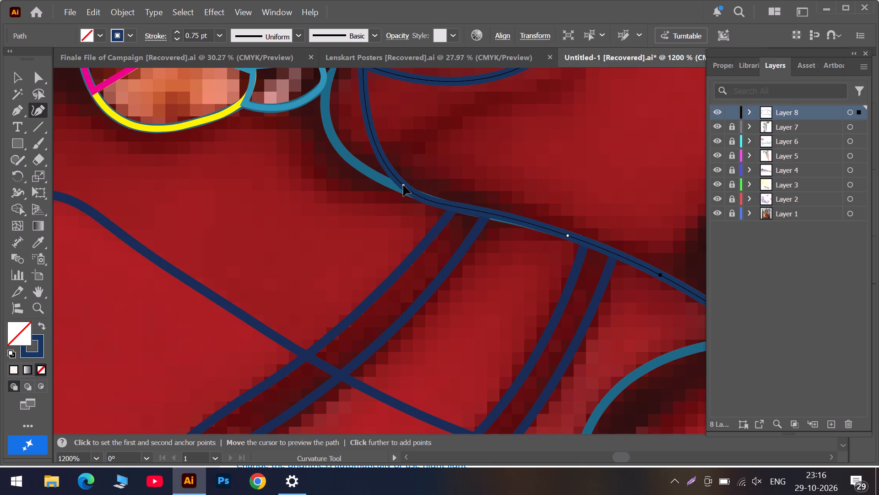
drag(403, 185, 406, 163)
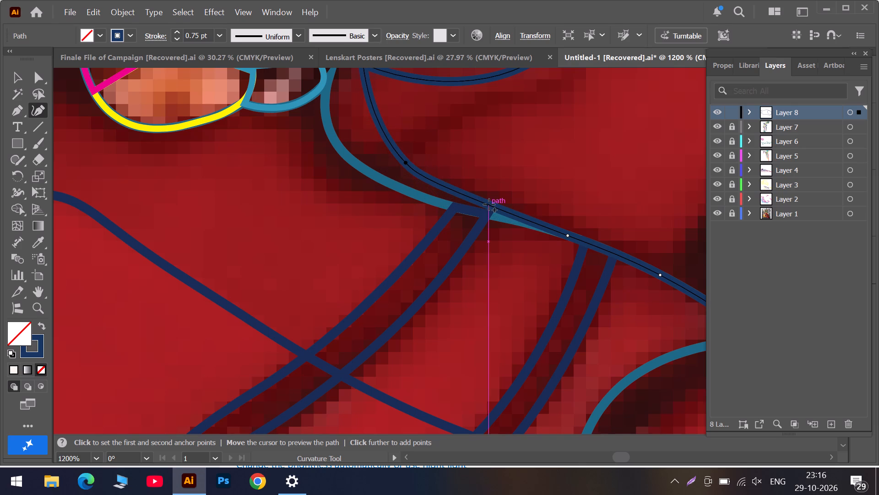
drag(489, 204, 497, 214)
drag(406, 161, 404, 163)
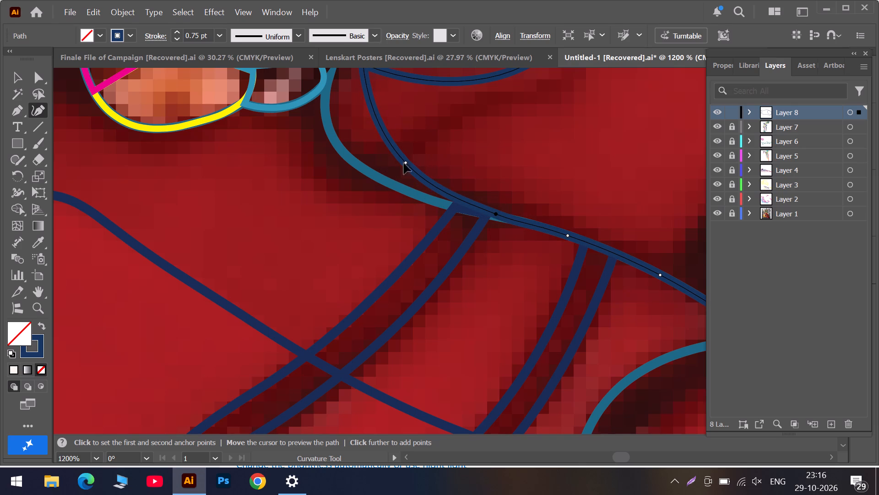
drag(404, 163, 403, 189)
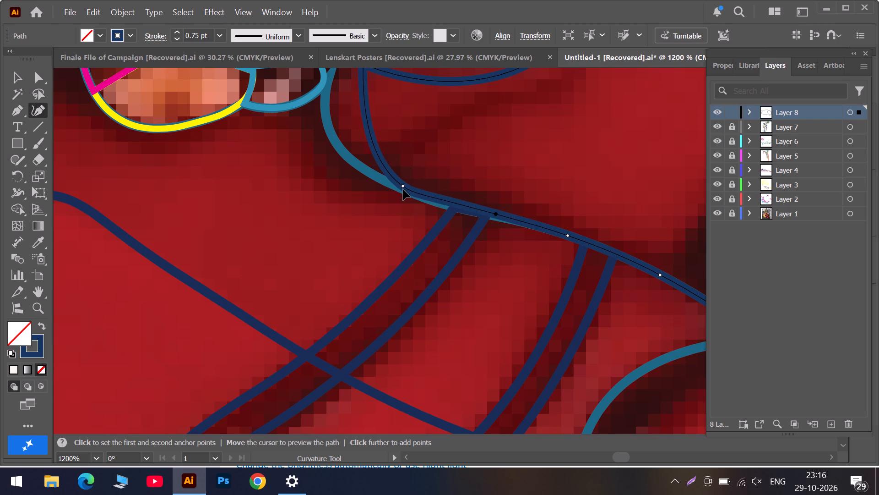
drag(403, 189, 407, 189)
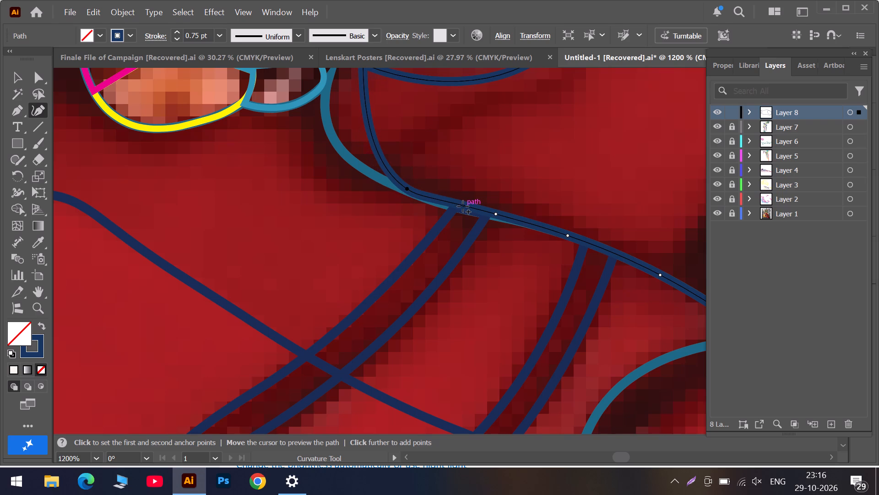
drag(463, 206, 456, 207)
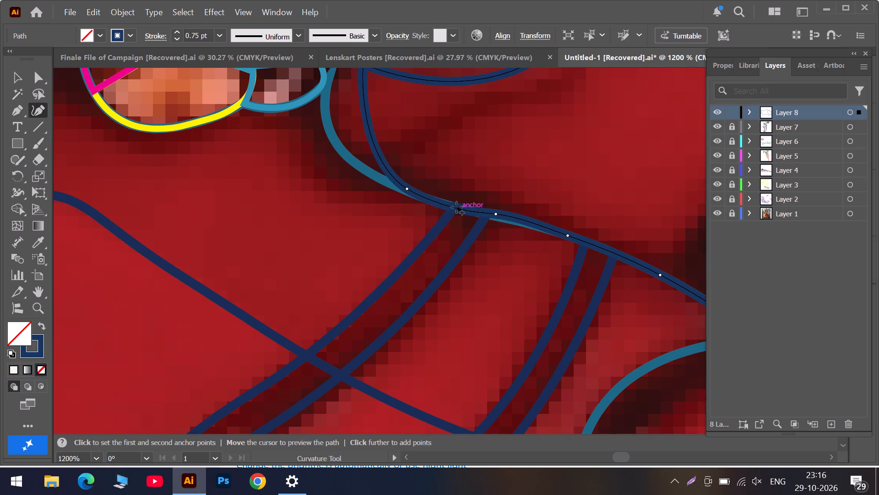
drag(456, 207, 456, 207)
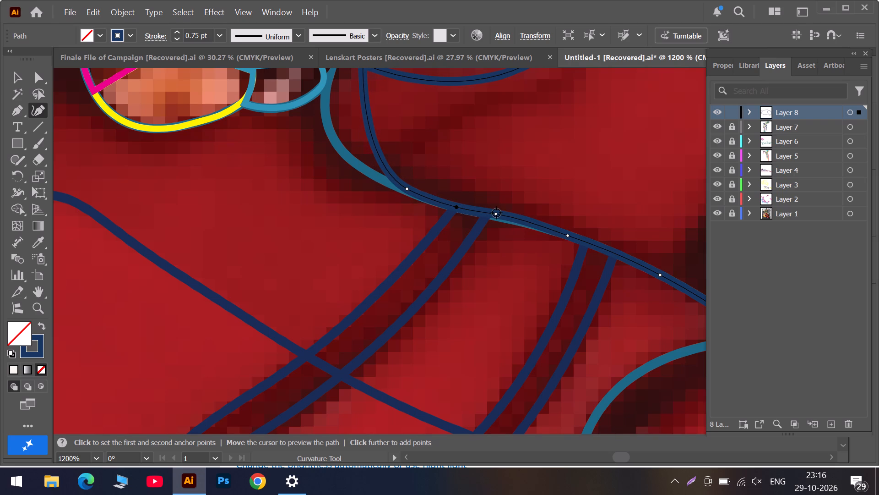
drag(495, 214, 521, 222)
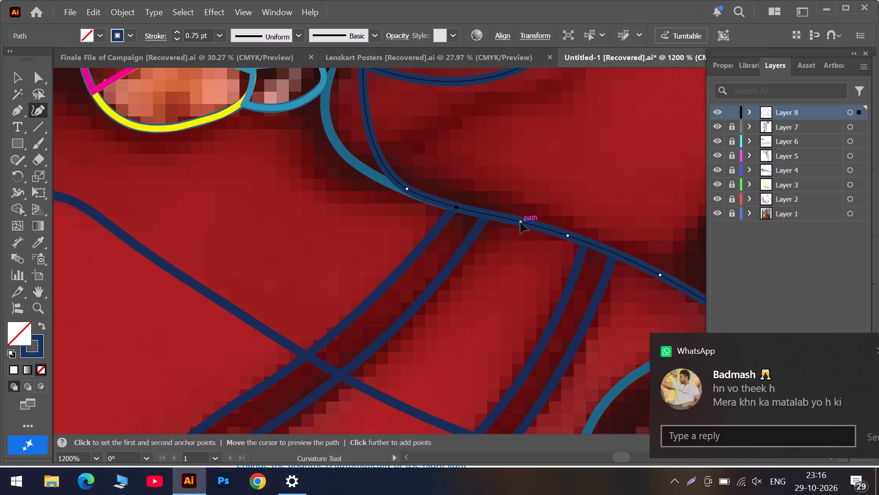
drag(521, 222, 521, 222)
Move the outline's corner point below the fingertip shadow onto the upper tip of the teal garment edge.
scroll(358, 188, up, 3)
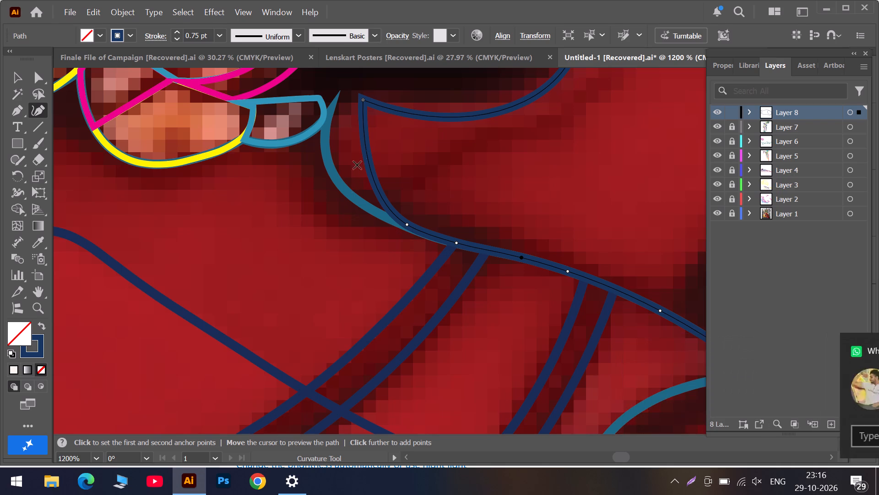
scroll(363, 113, up, 8)
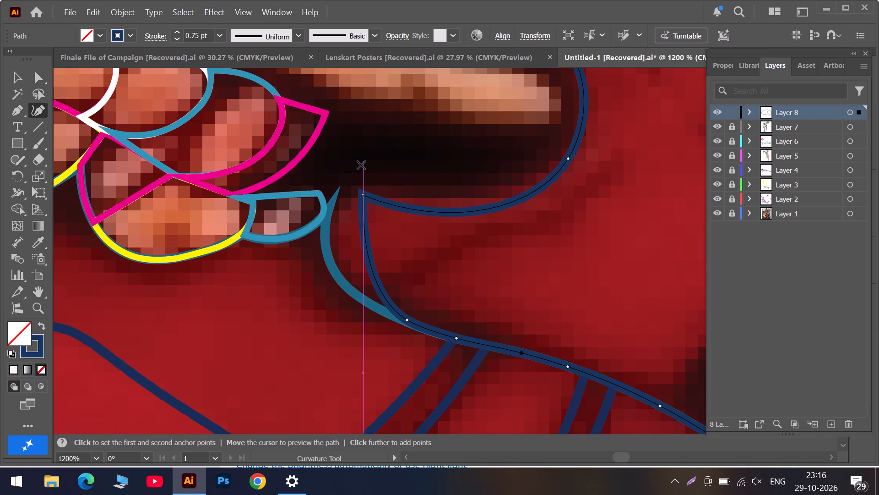
drag(363, 197, 339, 189)
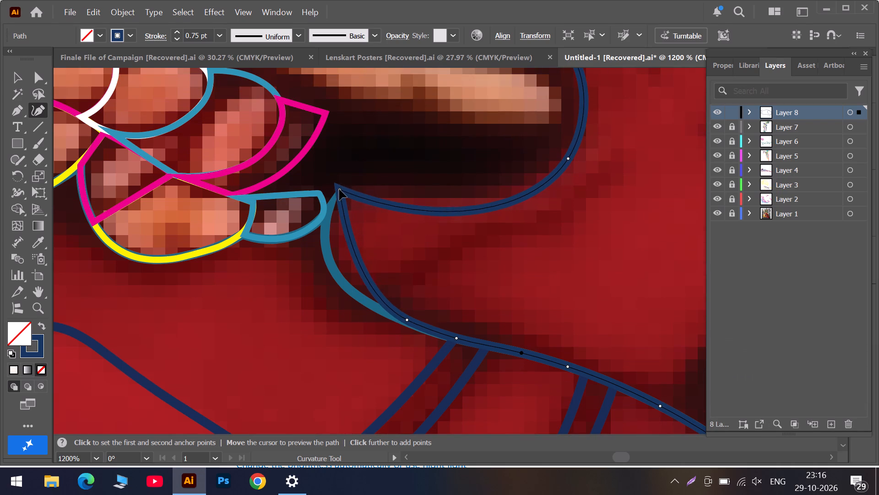
drag(339, 189, 346, 191)
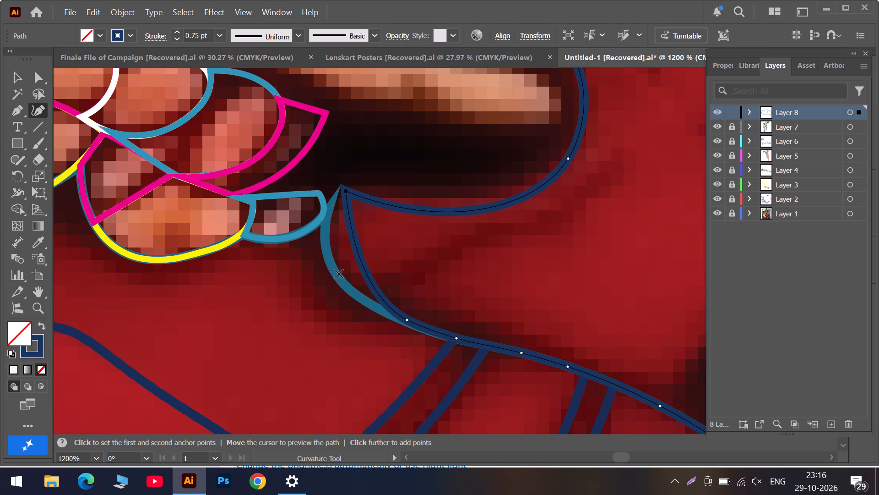
Fit the outline's curve below the fingertip-shadow corner onto the teal garment edge, adding two anchor points and nudging the corner point.
drag(361, 263, 361, 263)
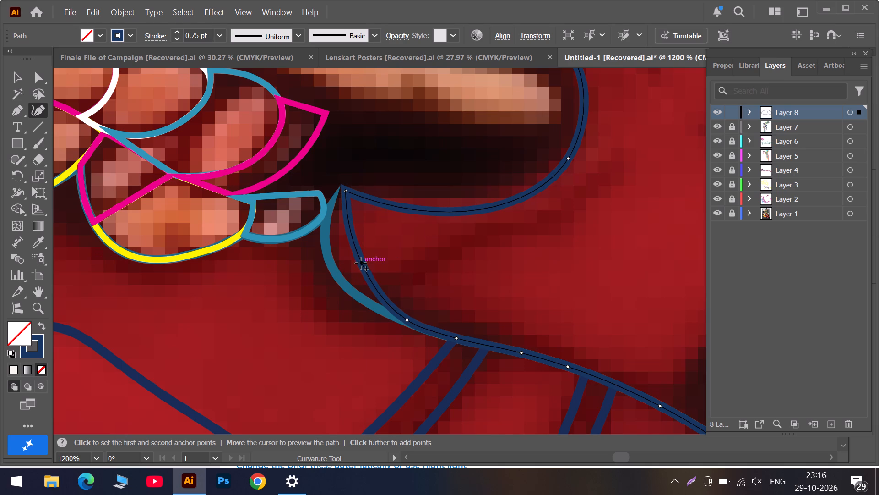
drag(361, 263, 344, 273)
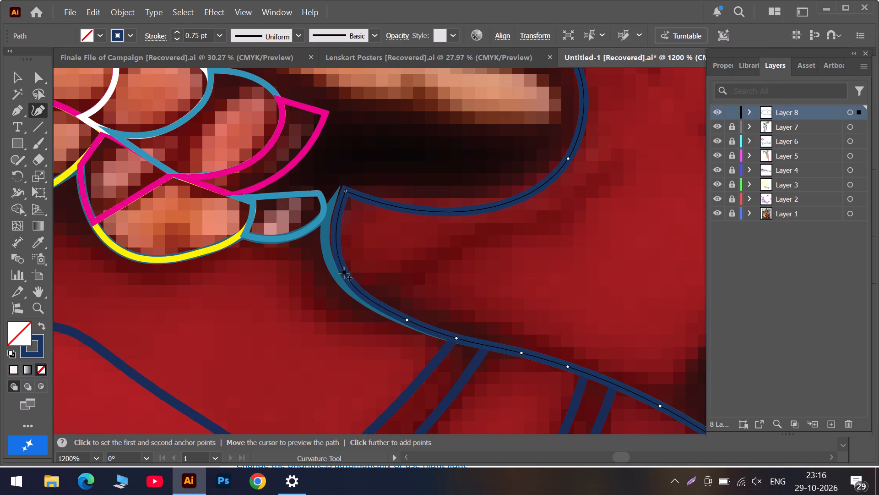
drag(344, 273, 337, 278)
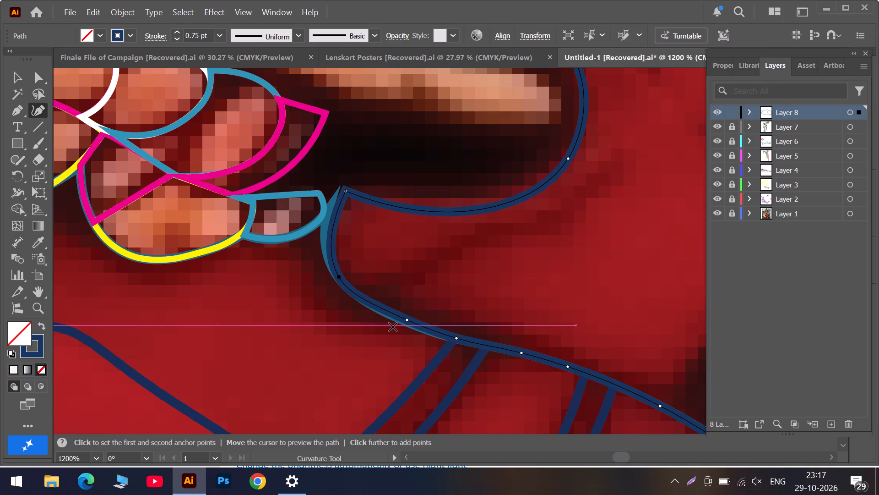
drag(407, 320, 396, 316)
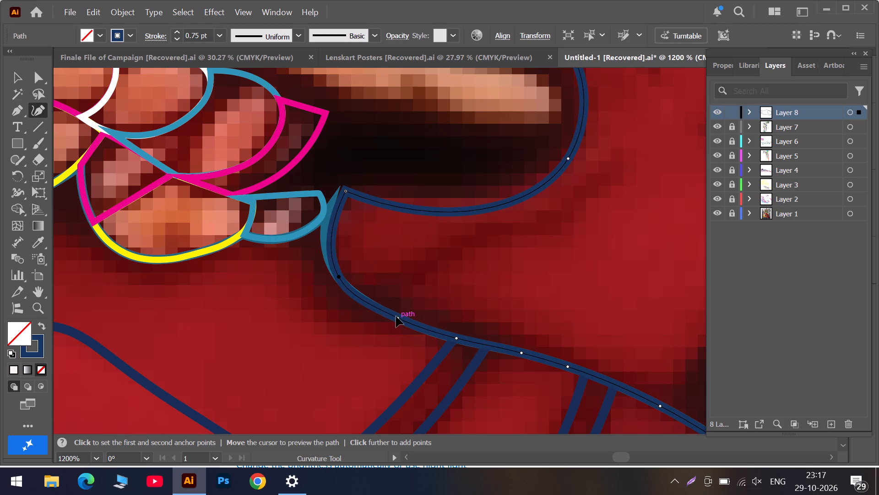
drag(396, 316, 396, 316)
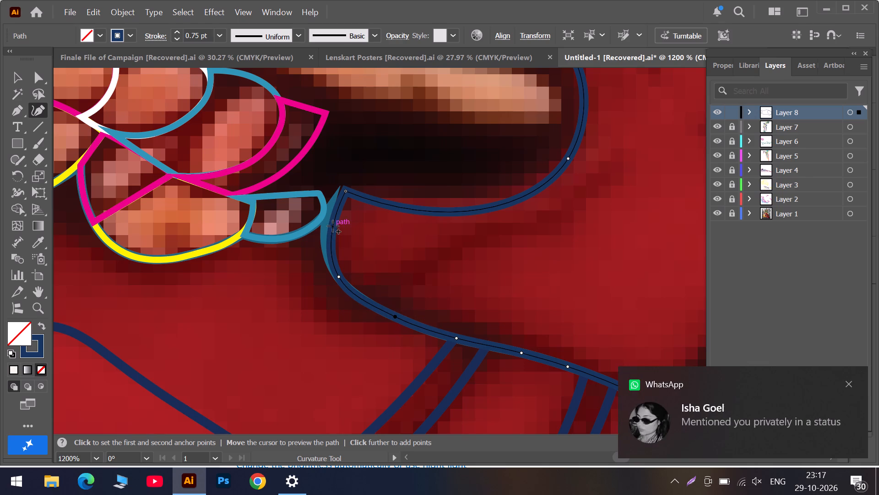
drag(332, 226, 324, 223)
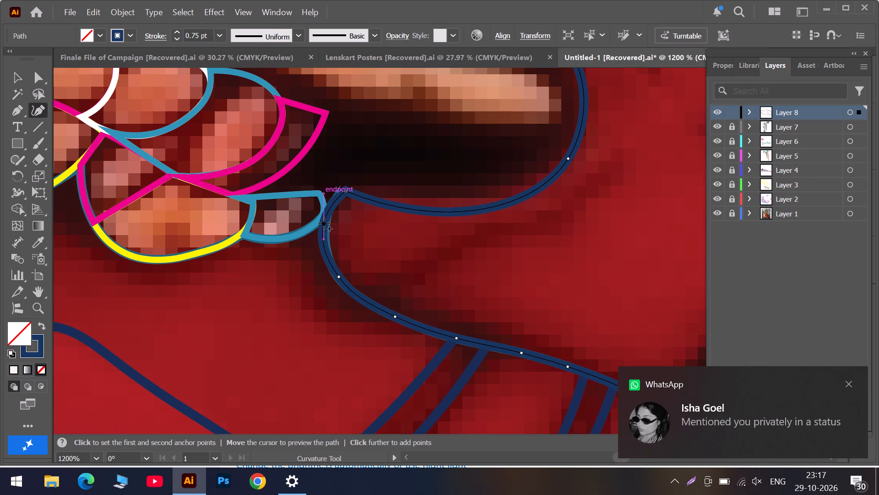
drag(324, 223, 326, 226)
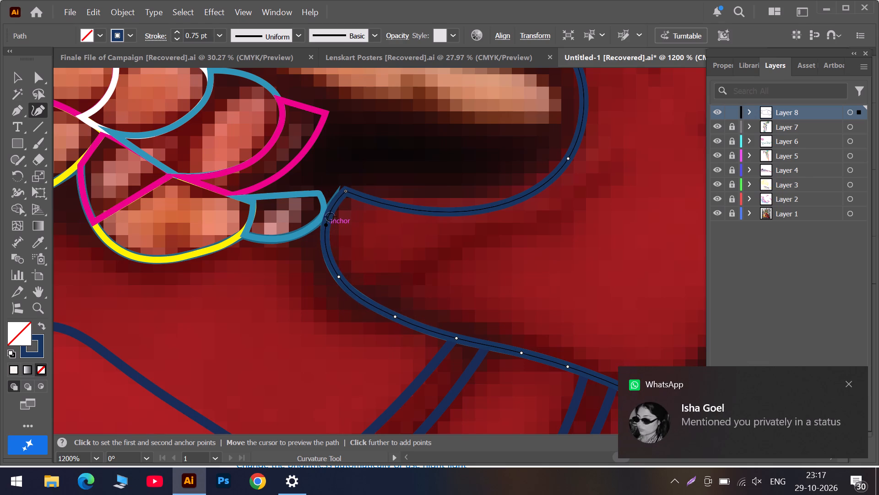
drag(346, 191, 342, 190)
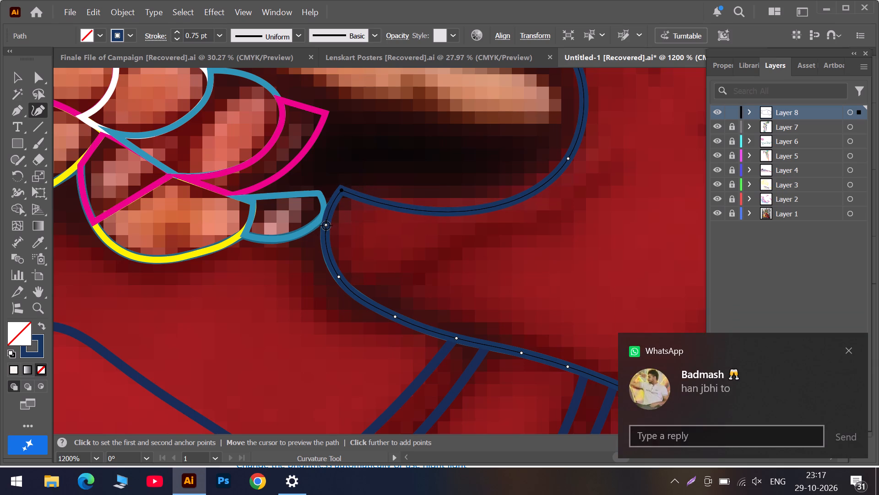
drag(326, 225, 326, 247)
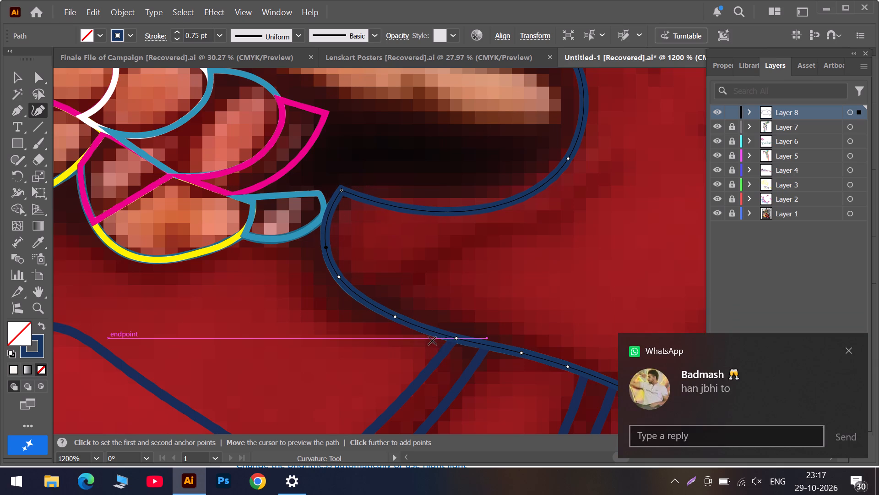
Tighten the outline around the fingertip's dark shadow by moving its rounded-end anchor points and adding one along the shadow's lower edge.
scroll(432, 340, up, 4)
scroll(516, 263, up, 9)
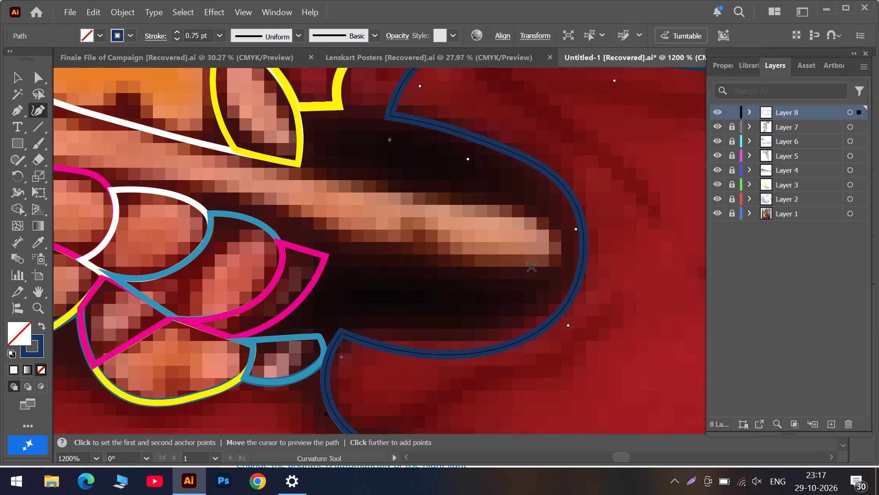
scroll(532, 267, up, 4)
drag(575, 264, 575, 264)
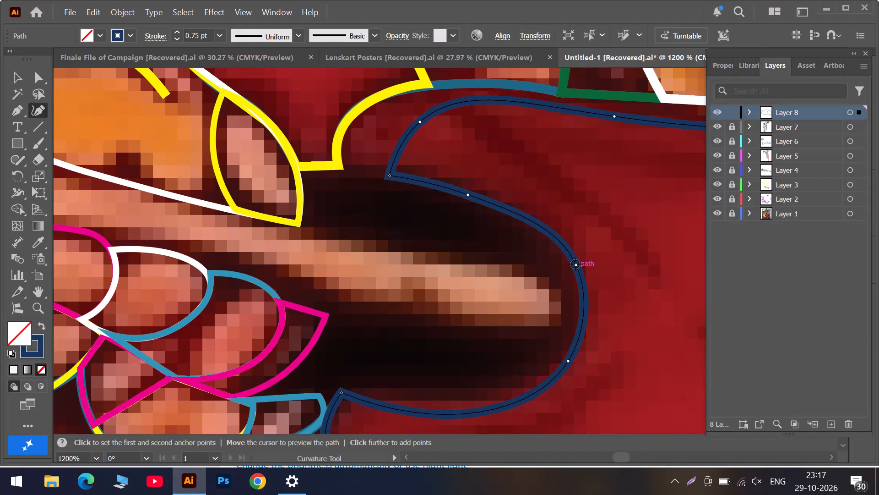
drag(575, 264, 562, 258)
scroll(544, 291, down, 4)
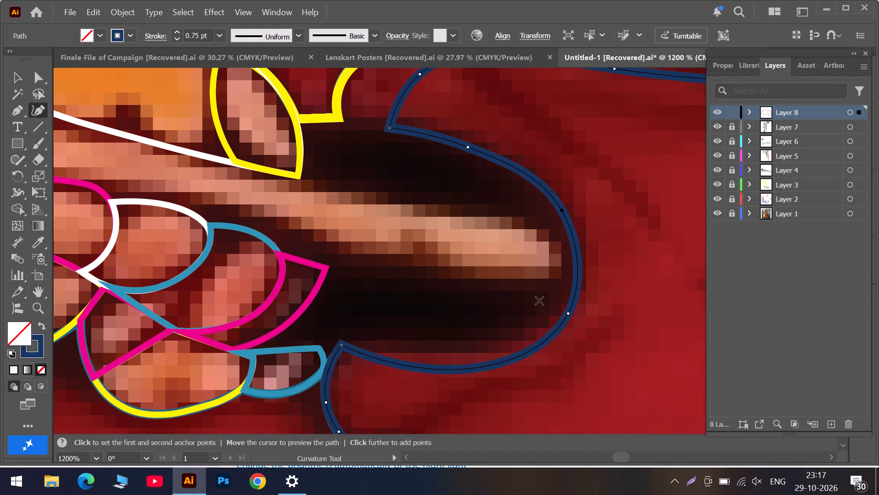
drag(451, 370, 452, 369)
drag(452, 369, 451, 354)
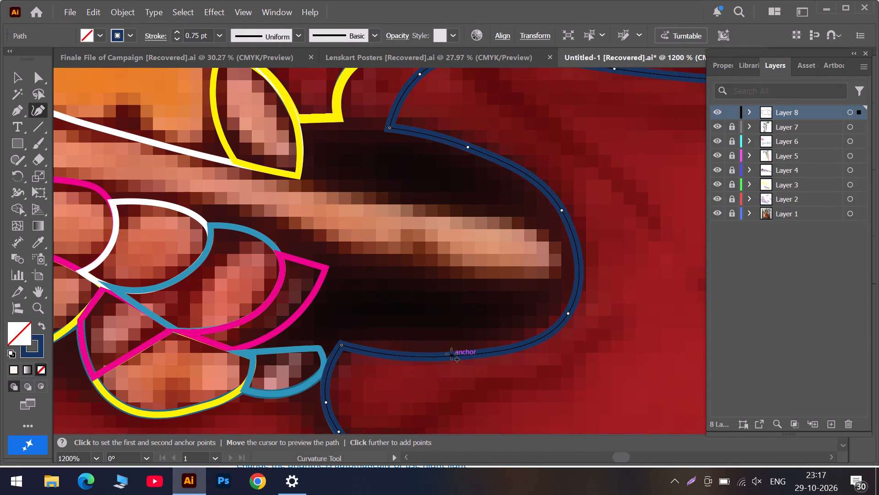
drag(451, 354, 447, 352)
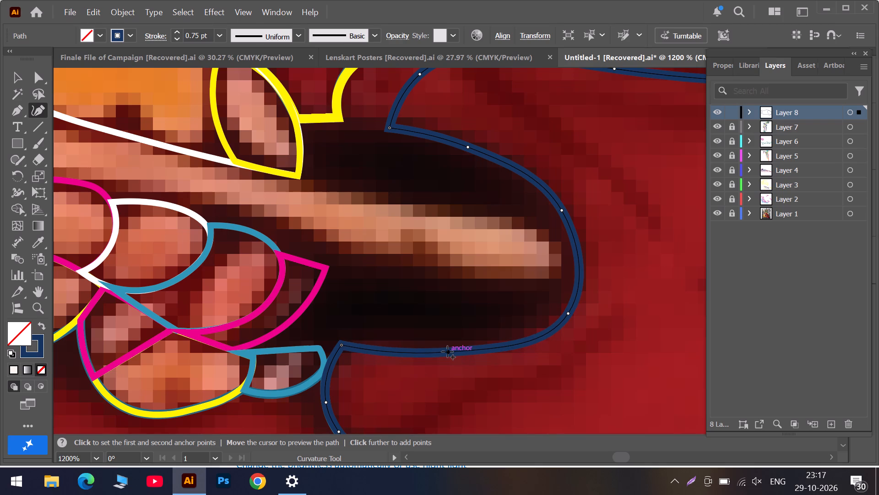
drag(447, 352, 447, 355)
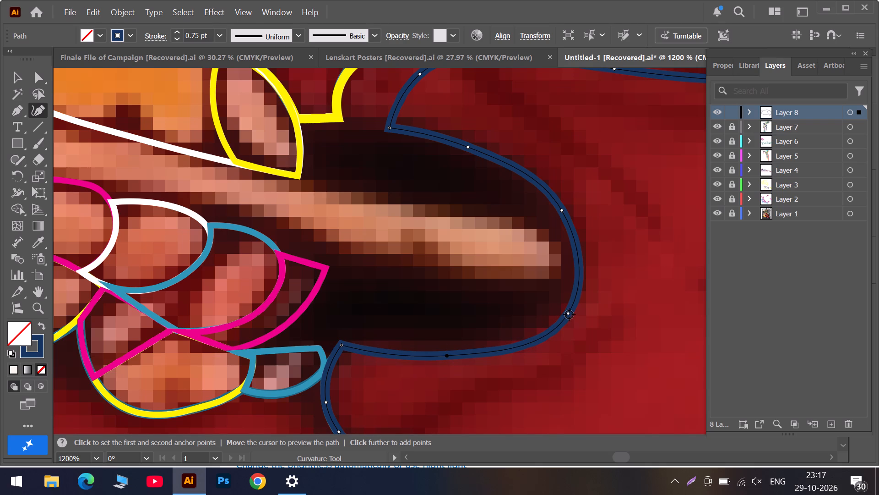
drag(570, 315, 573, 299)
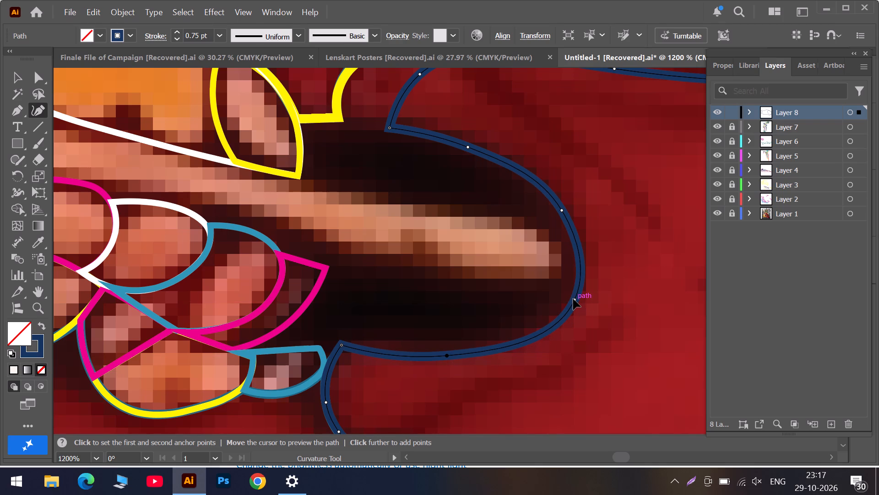
drag(573, 299, 573, 296)
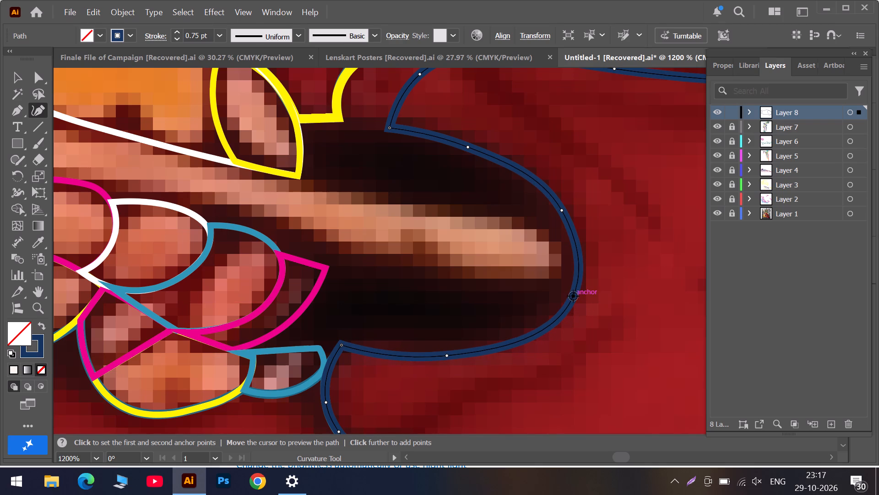
Move the outline's corner above the fingertip onto the yellow outline's lower corner, and shift the neighbouring anchor along the shadow's upper edge.
scroll(482, 194, up, 5)
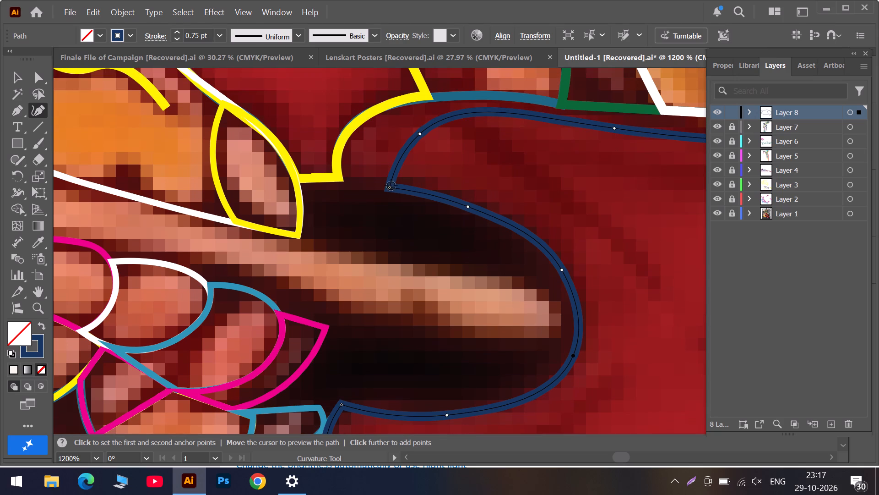
scroll(387, 187, up, 4)
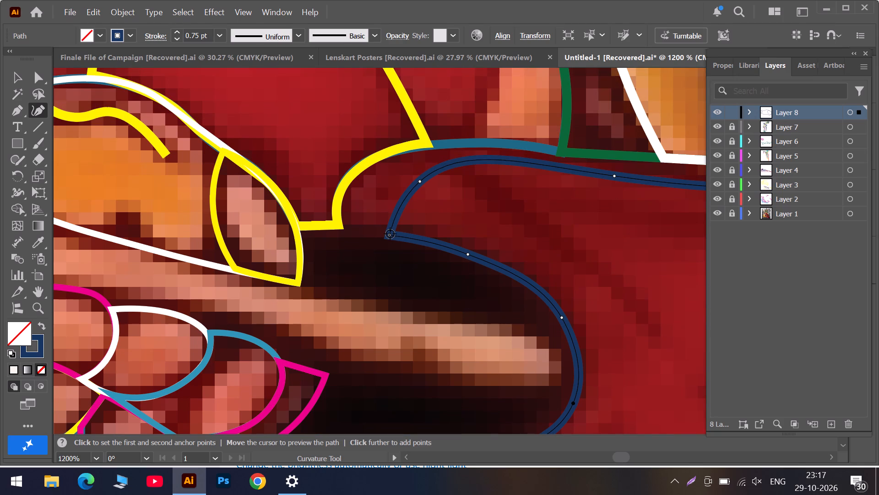
drag(390, 234, 338, 224)
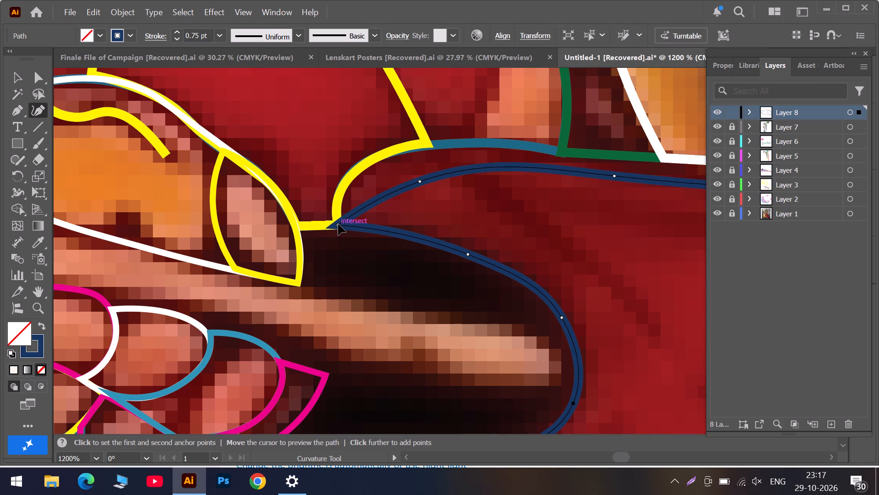
drag(338, 224, 335, 225)
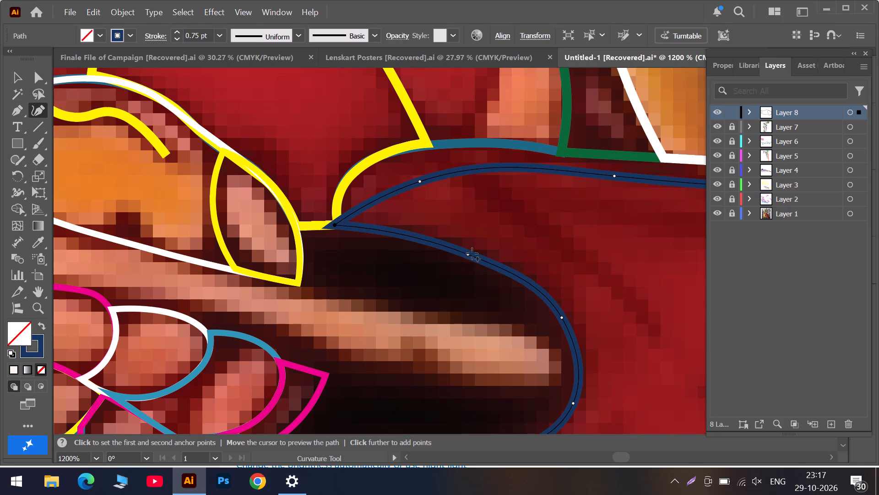
drag(466, 256, 452, 251)
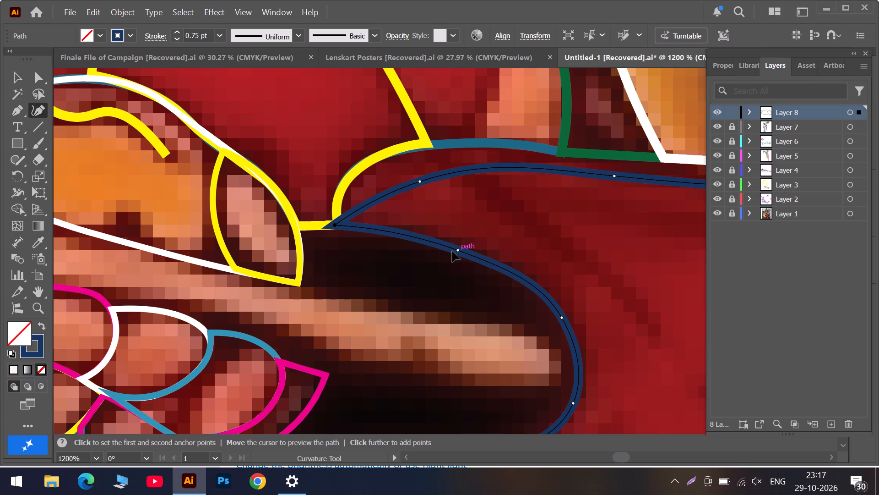
drag(452, 251, 444, 249)
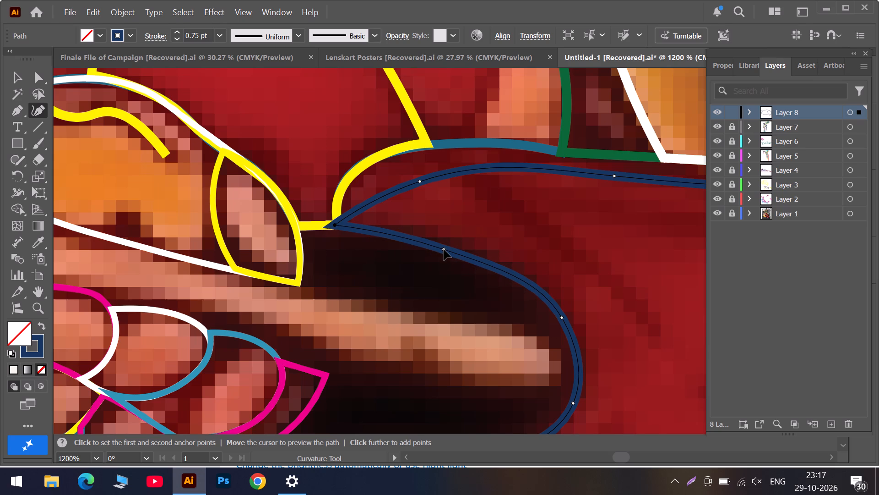
drag(444, 249, 443, 249)
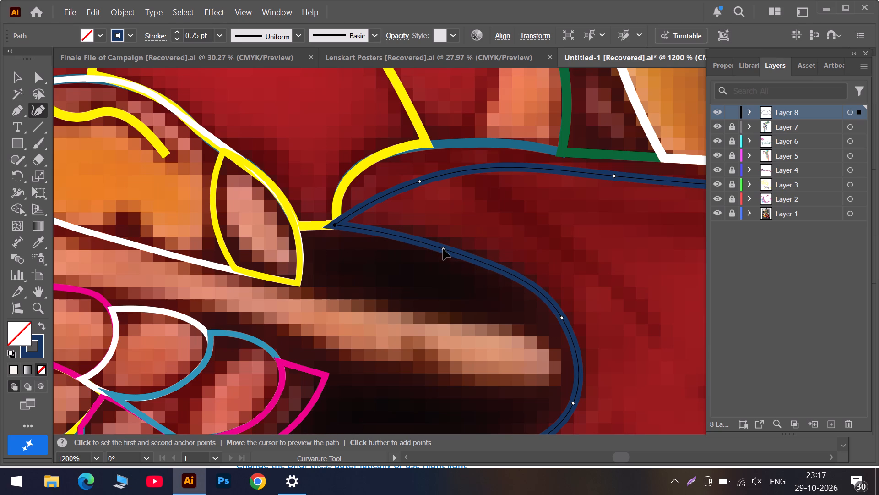
Bend the navy outline above its corner around the yellow curve's lower end, moving its nearest upper anchor there and adding another just above the corner.
drag(443, 249, 443, 248)
scroll(425, 213, up, 5)
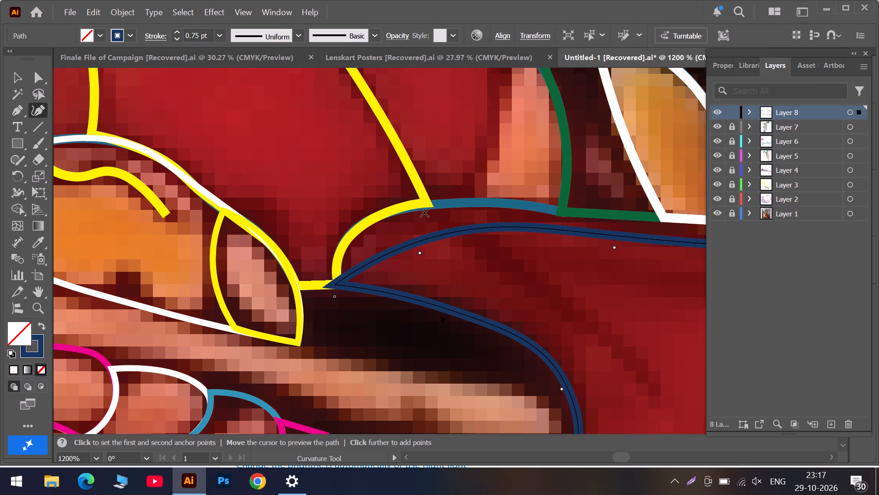
drag(419, 241, 376, 220)
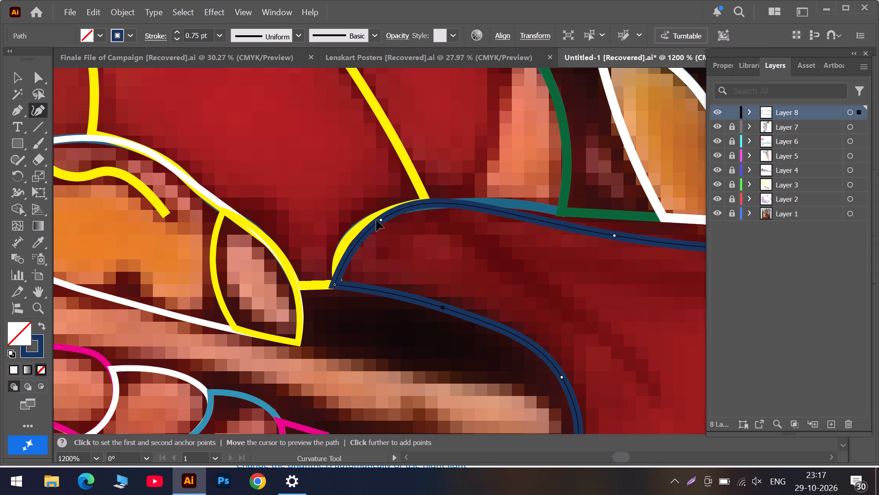
drag(376, 220, 343, 247)
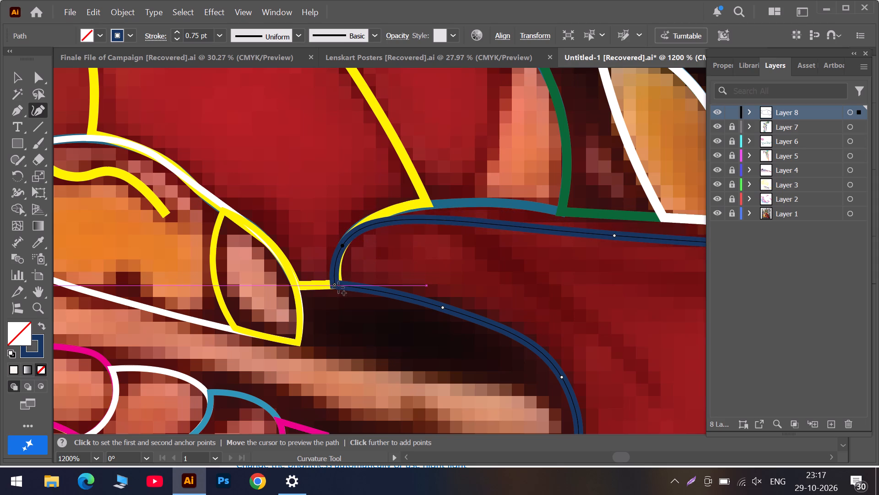
click(335, 287)
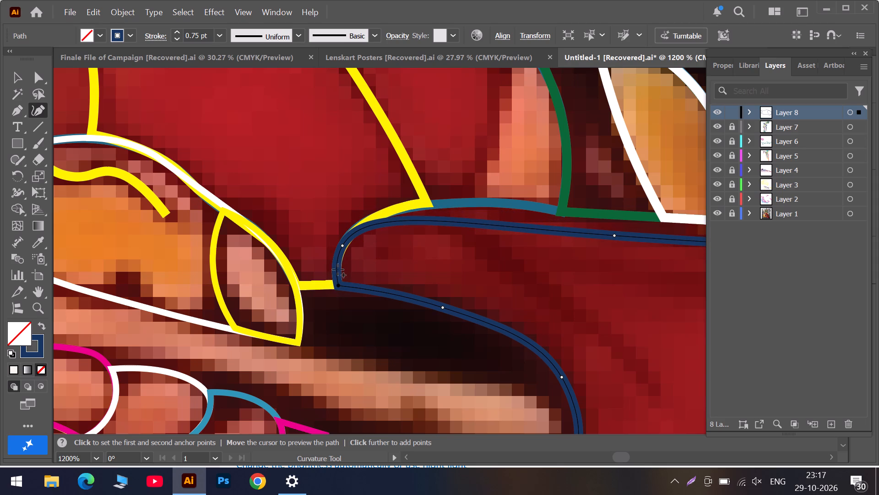
drag(338, 261, 334, 264)
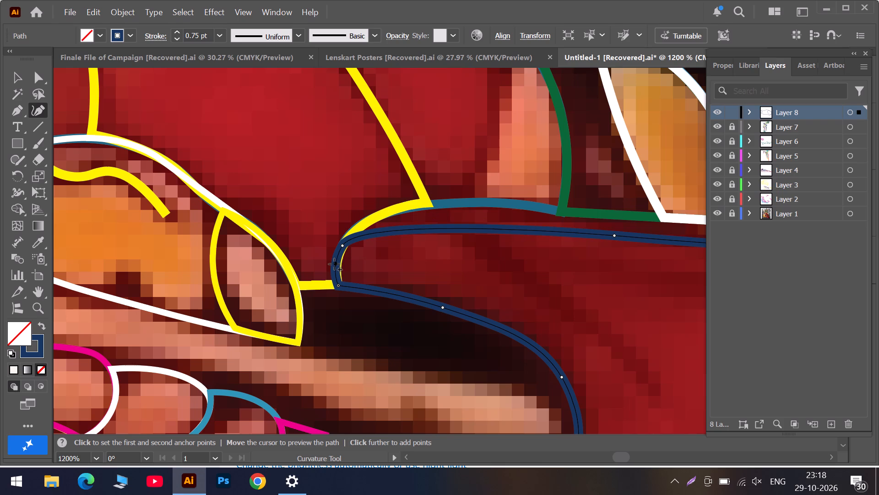
drag(334, 264, 336, 267)
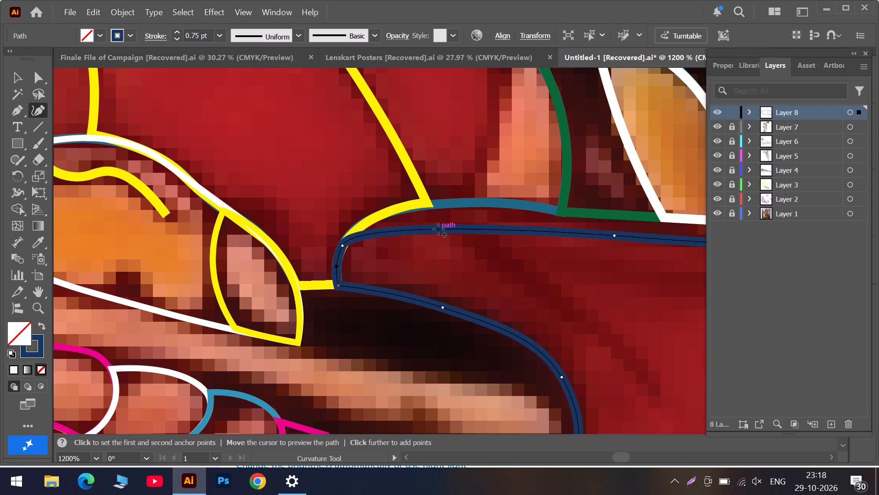
Add an anchor to the navy outline where the yellow lines meet the teal line, and adjust the neighbouring lower anchor to follow the yellow curve.
drag(439, 229, 428, 204)
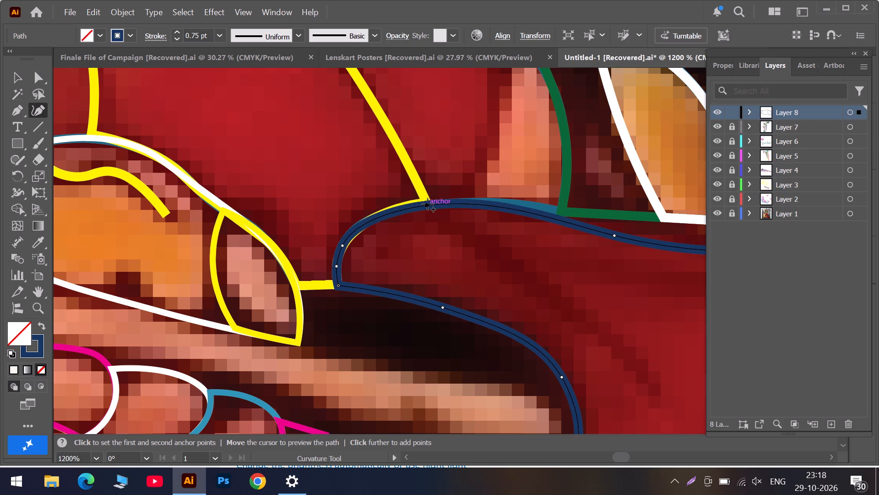
drag(428, 204, 420, 204)
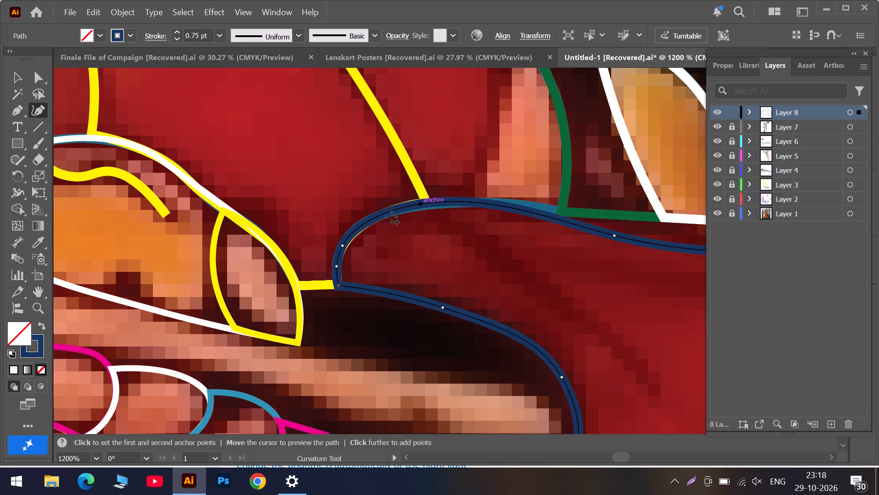
drag(343, 247, 347, 242)
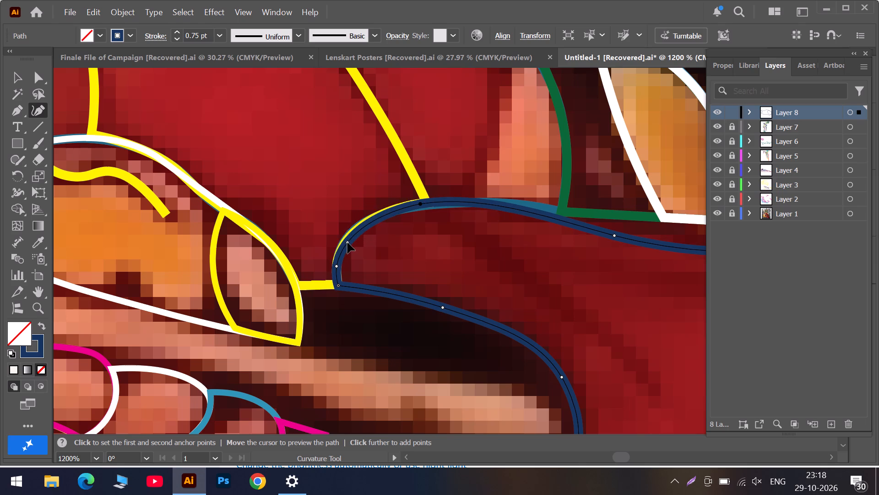
drag(347, 242, 352, 235)
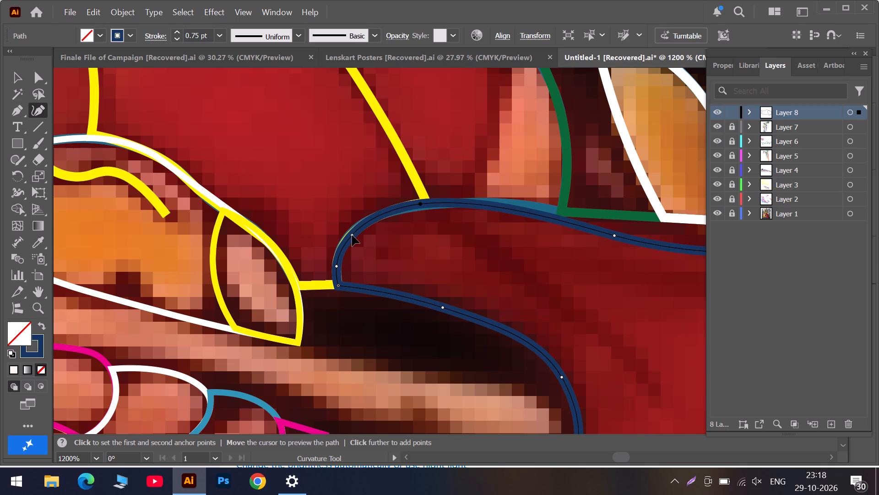
drag(352, 235, 346, 240)
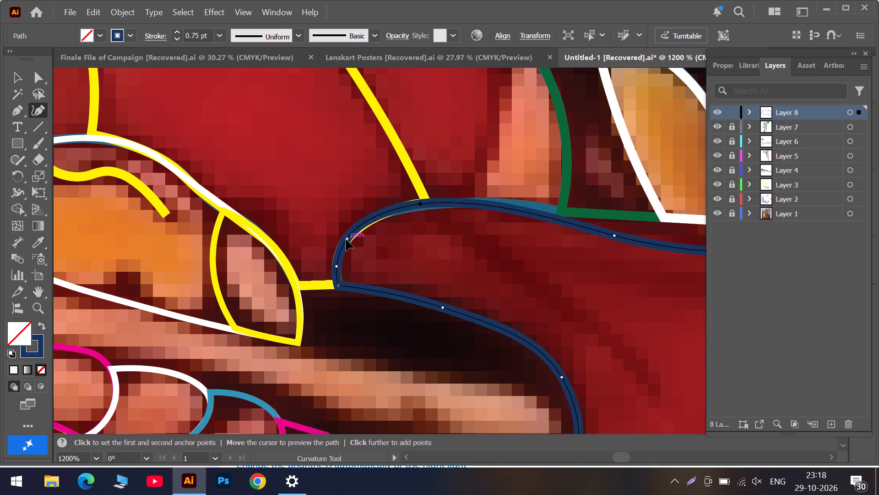
drag(346, 240, 348, 239)
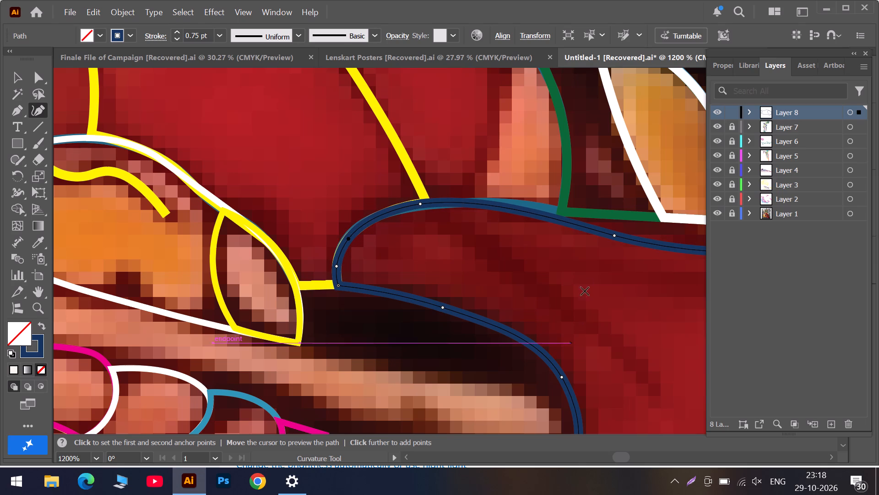
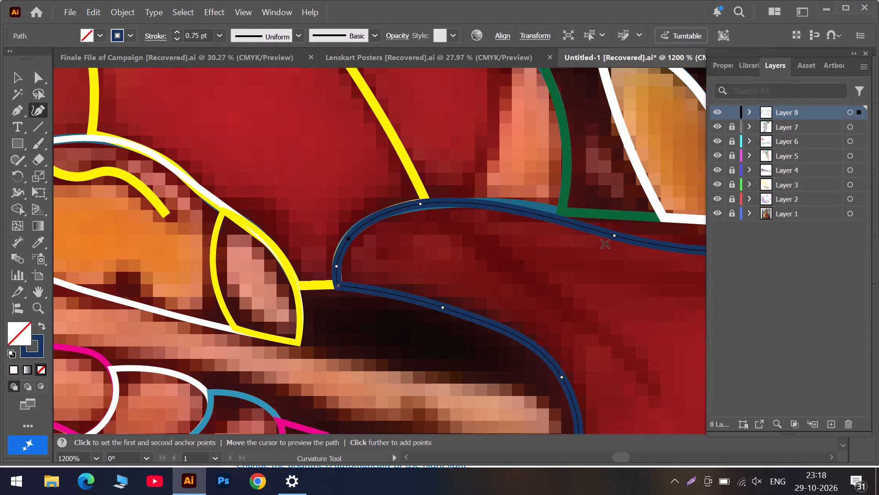
Move the navy sleeve outline's anchor on its upper edge onto the lower corner of the green outline.
drag(614, 237, 607, 225)
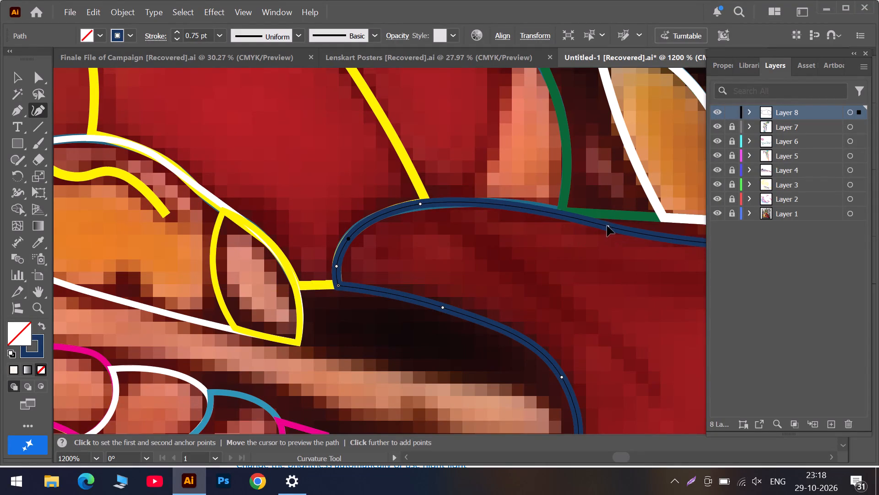
drag(607, 225, 564, 214)
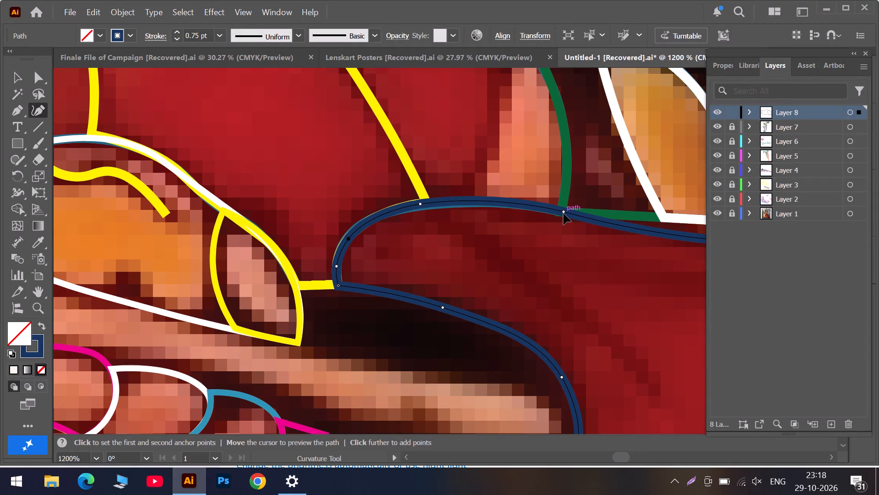
drag(564, 214, 561, 214)
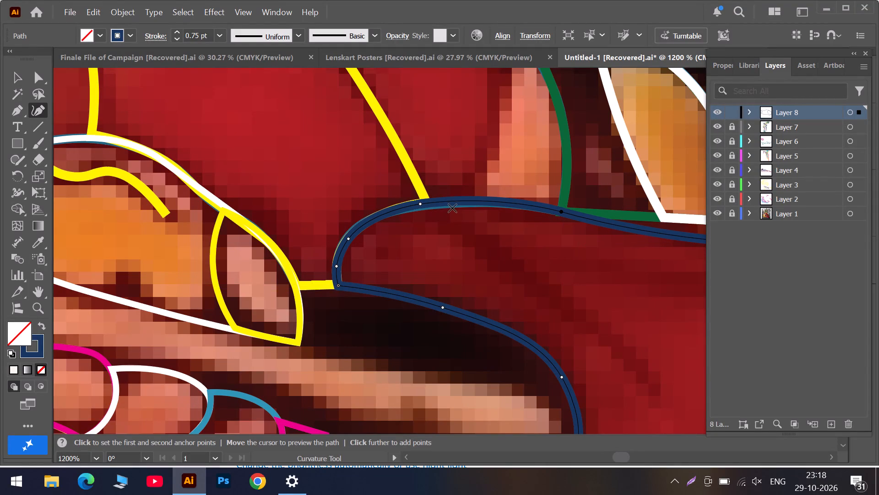
Fit the sleeve outline's upper curve beneath the yellow line's end, adding two anchor points and shifting the existing one down along the curve.
drag(467, 201, 483, 203)
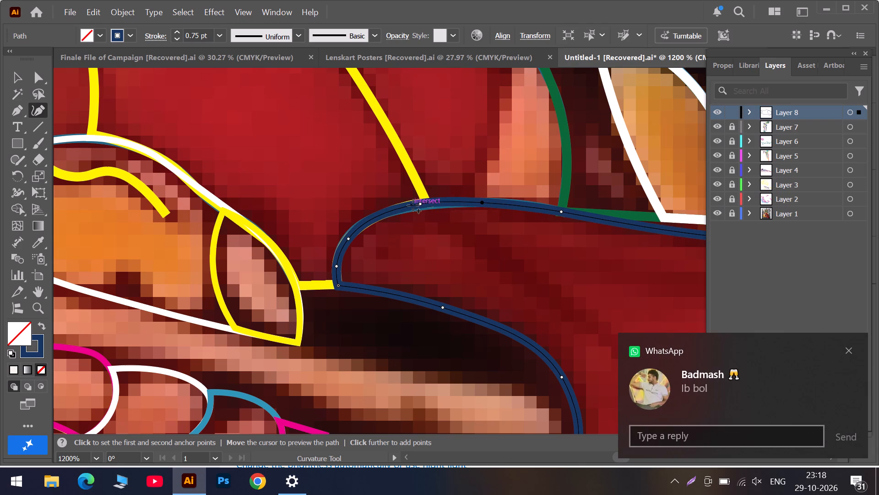
drag(420, 205, 406, 208)
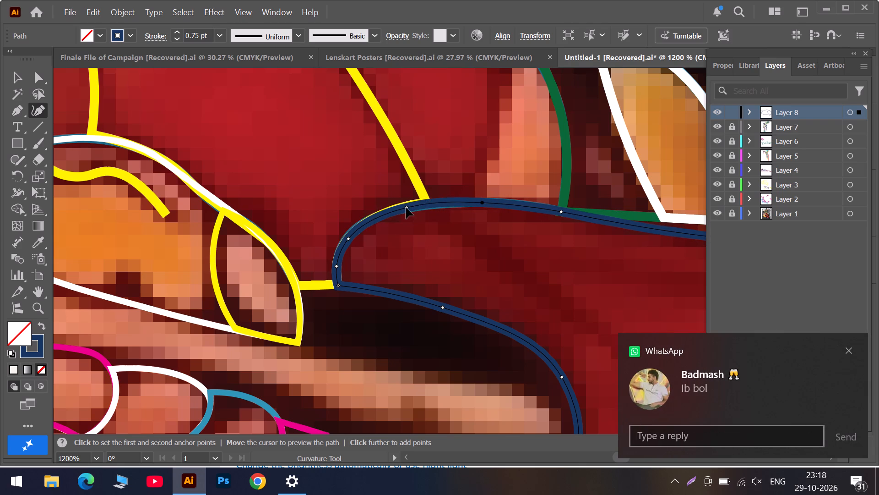
drag(406, 208, 386, 212)
drag(431, 202, 430, 202)
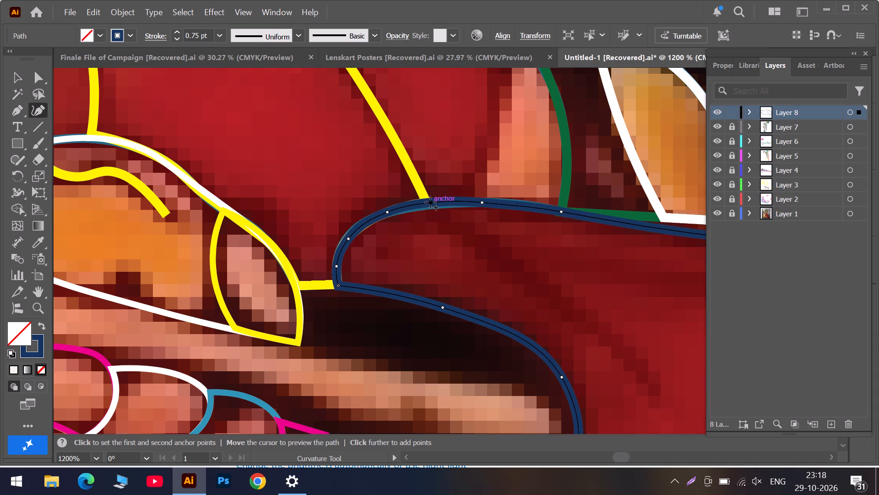
drag(430, 202, 430, 206)
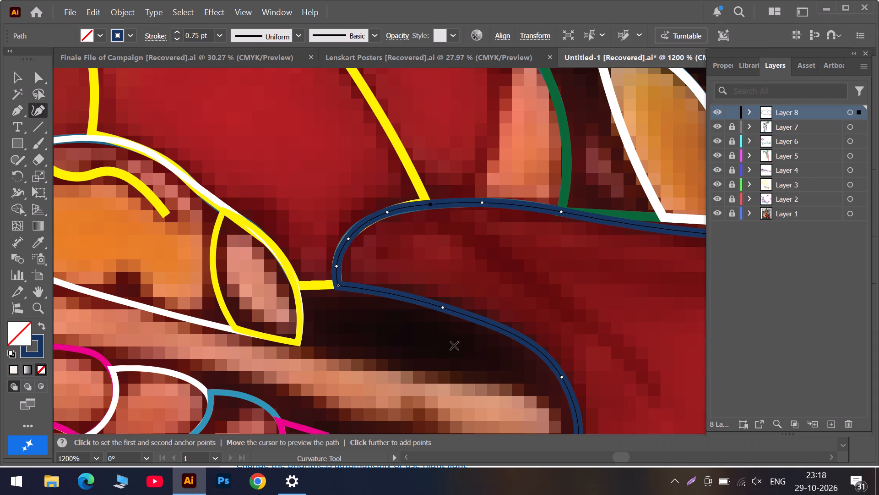
Fit the sleeve outline's upper edge to the bottom edges of the neighbouring white and light-blue outlines.
scroll(591, 406, down, 6)
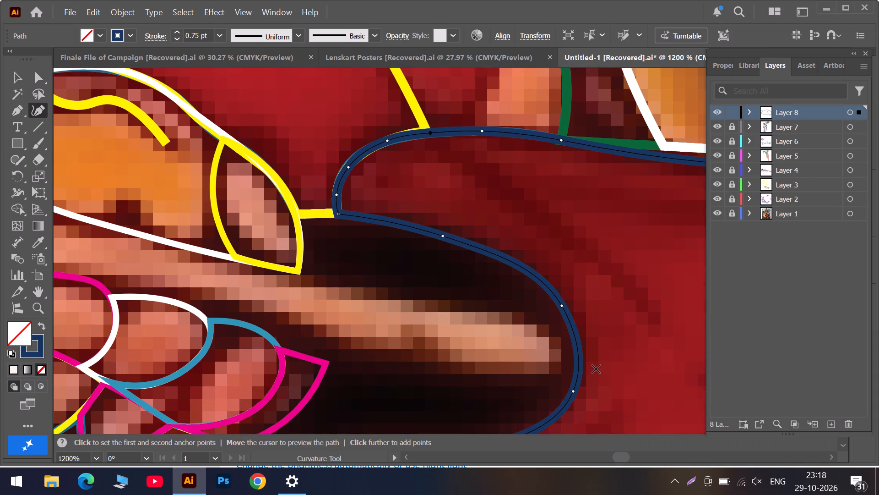
scroll(596, 366, down, 6)
scroll(619, 398, down, 5)
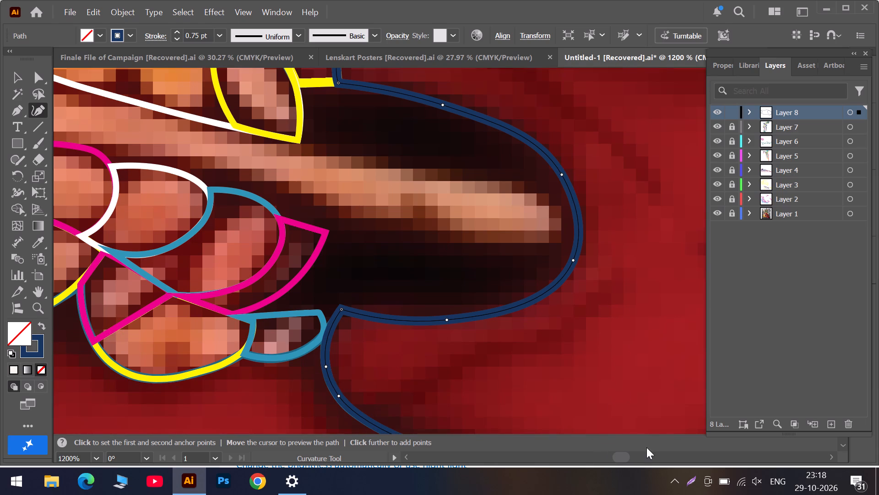
click(637, 456)
scroll(392, 224, up, 12)
scroll(423, 245, up, 5)
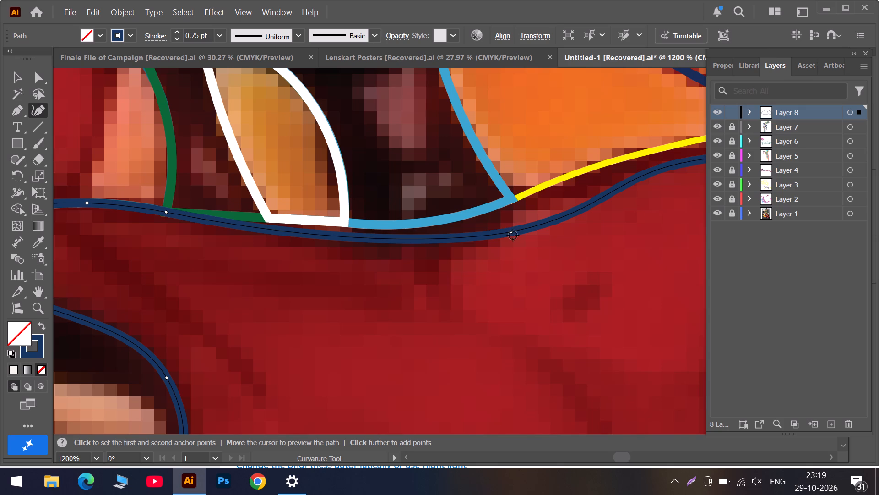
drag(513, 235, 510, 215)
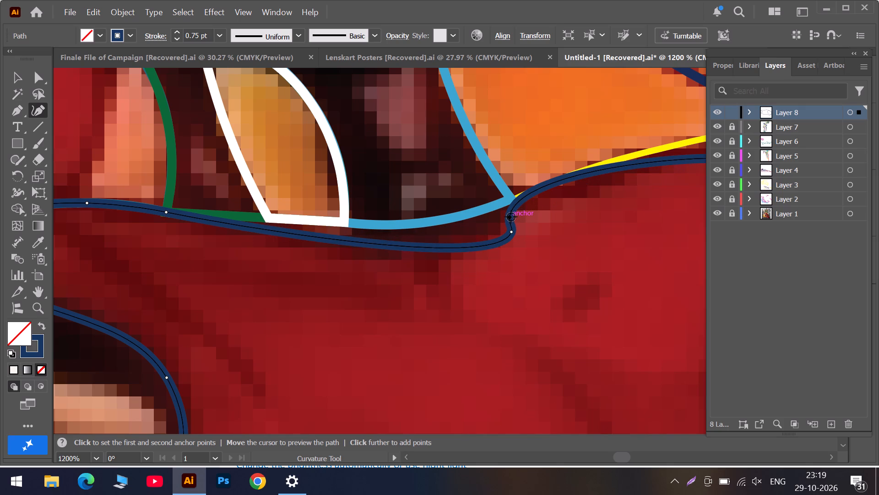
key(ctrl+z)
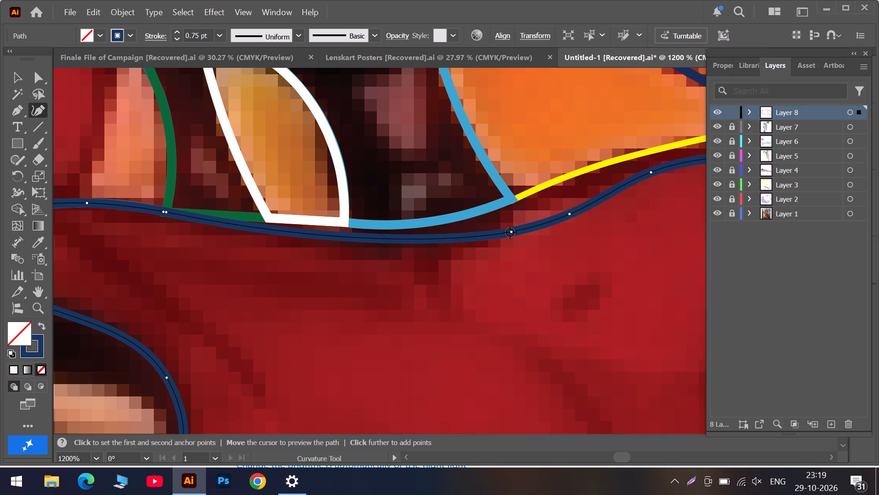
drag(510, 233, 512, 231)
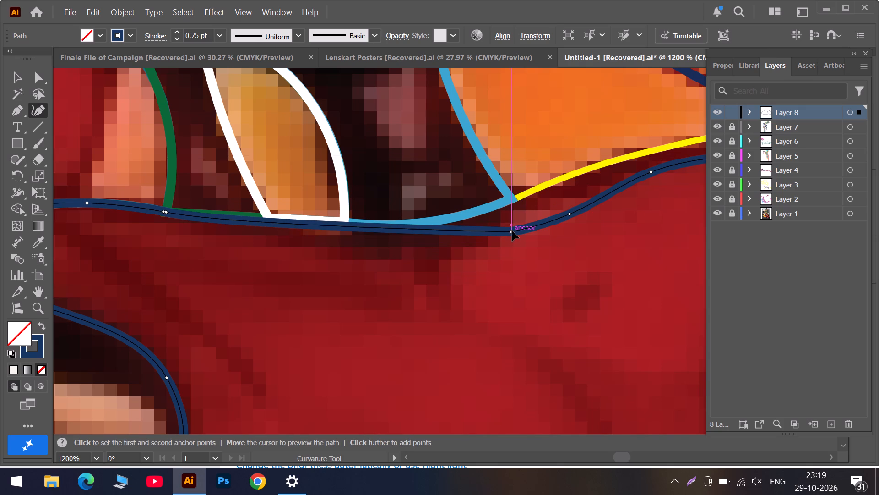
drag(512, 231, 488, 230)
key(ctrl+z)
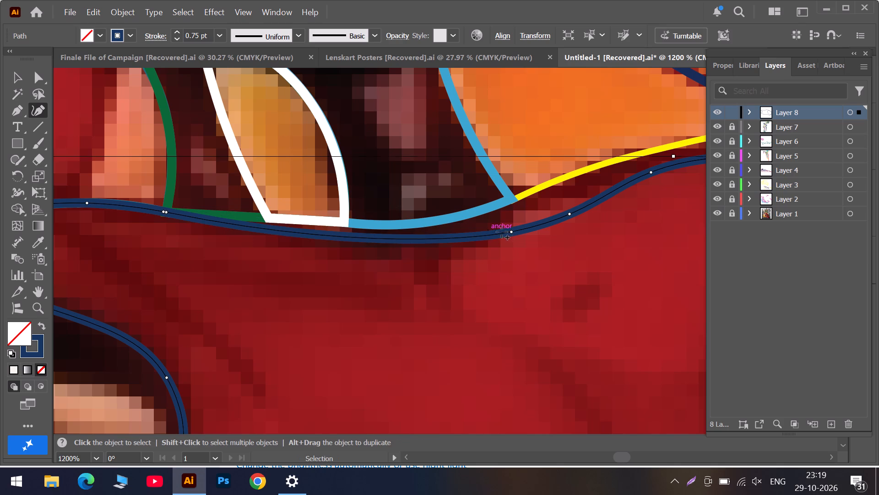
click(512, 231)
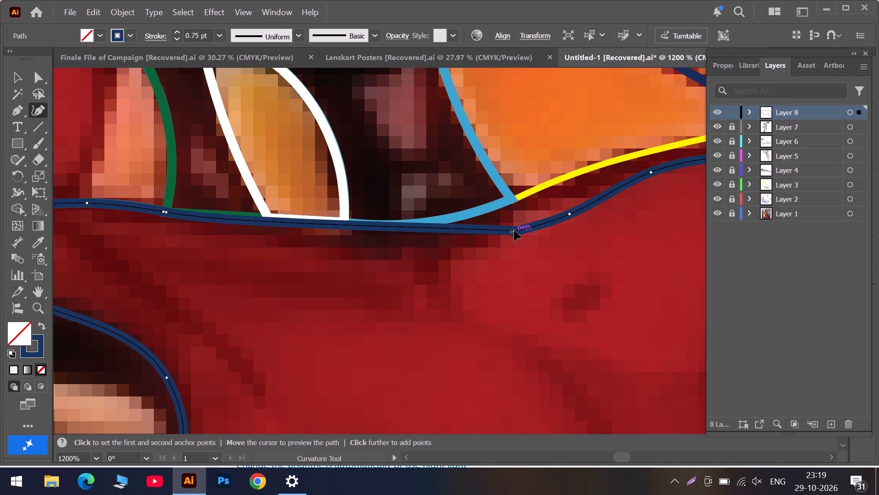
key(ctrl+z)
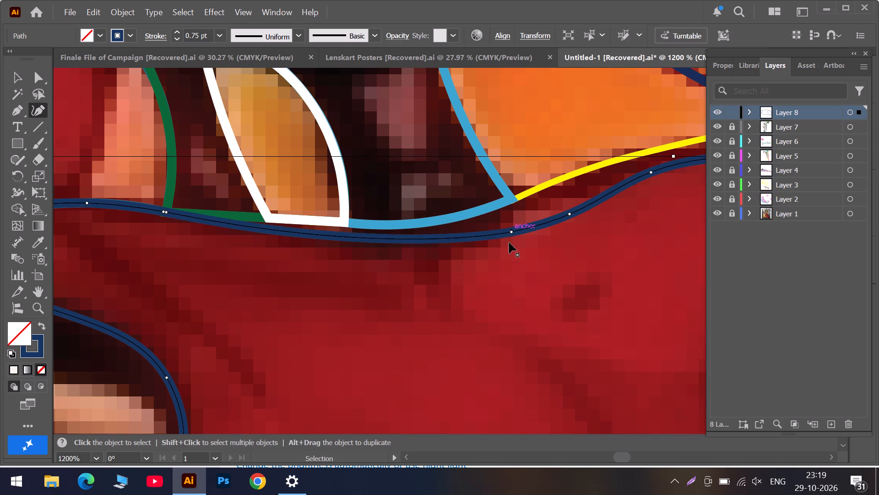
Remove the duplicate anchor below the junction of the light-blue and yellow outlines, and move the remaining anchor onto that junction.
click(511, 232)
drag(511, 232, 511, 220)
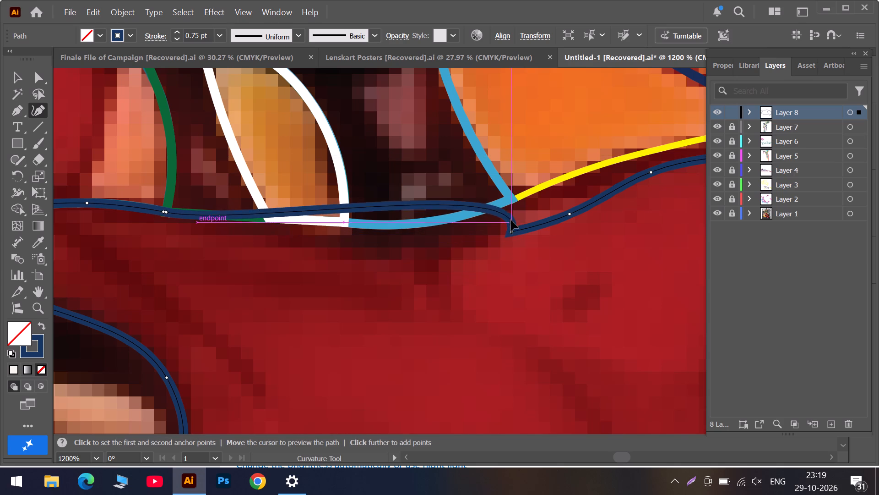
drag(511, 220, 489, 238)
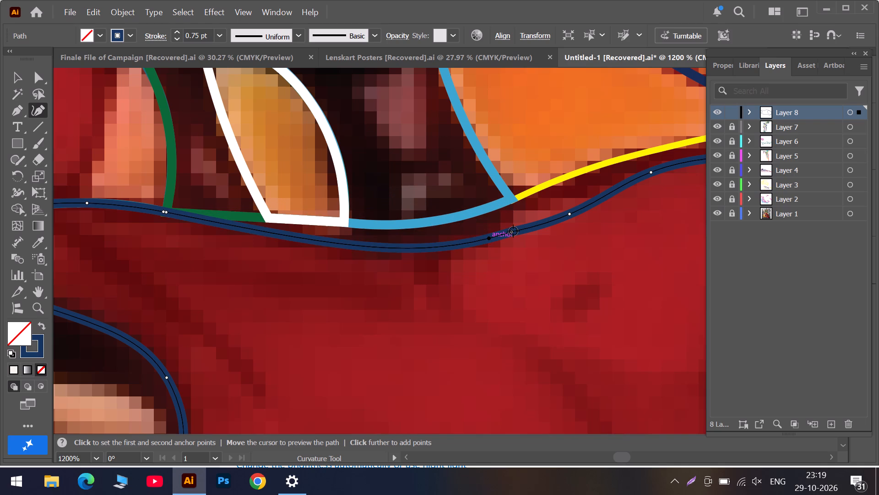
click(512, 231)
key(Delete)
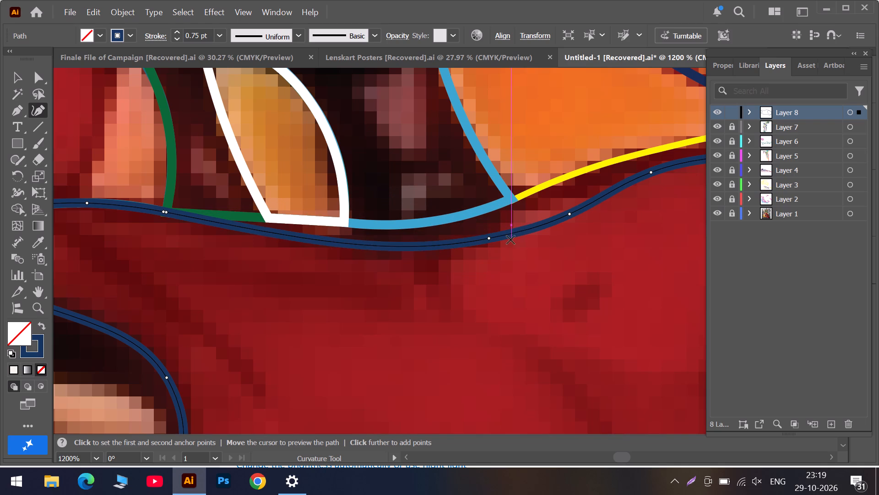
drag(489, 239, 500, 228)
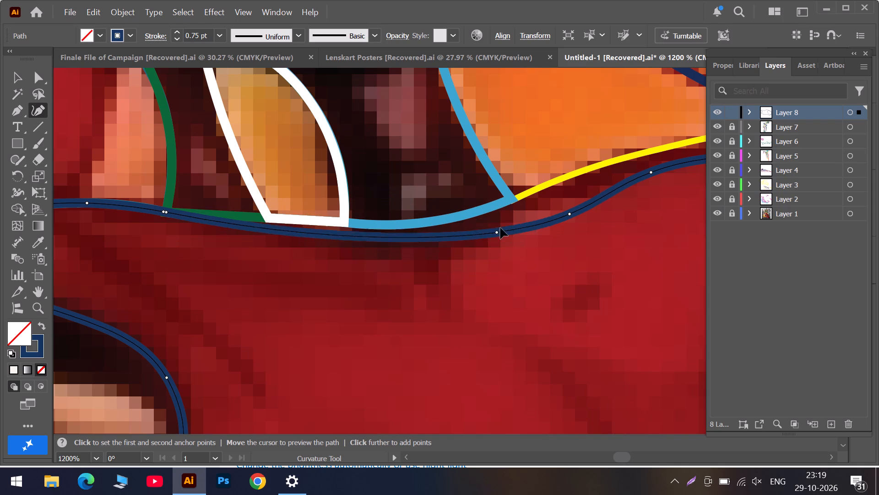
drag(500, 228, 513, 200)
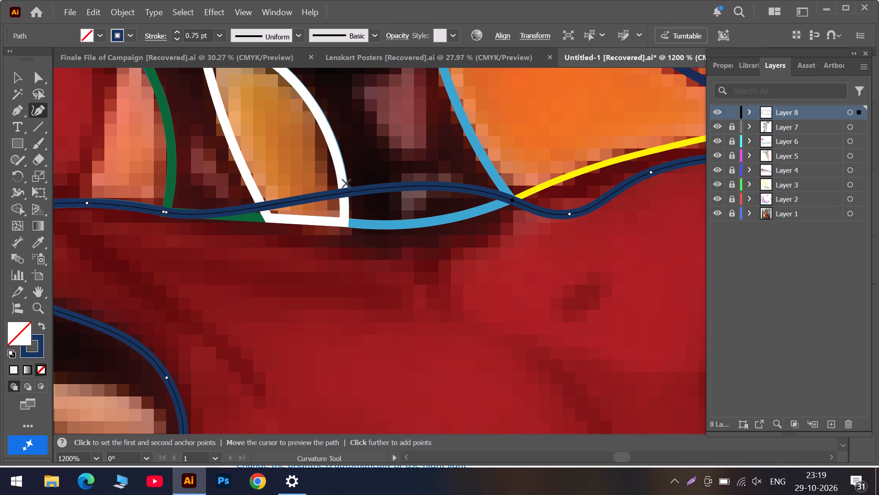
Fit the navy outline along the base of the white and green outlines with anchors at both white lower corners and one along the green edge.
drag(363, 189, 344, 218)
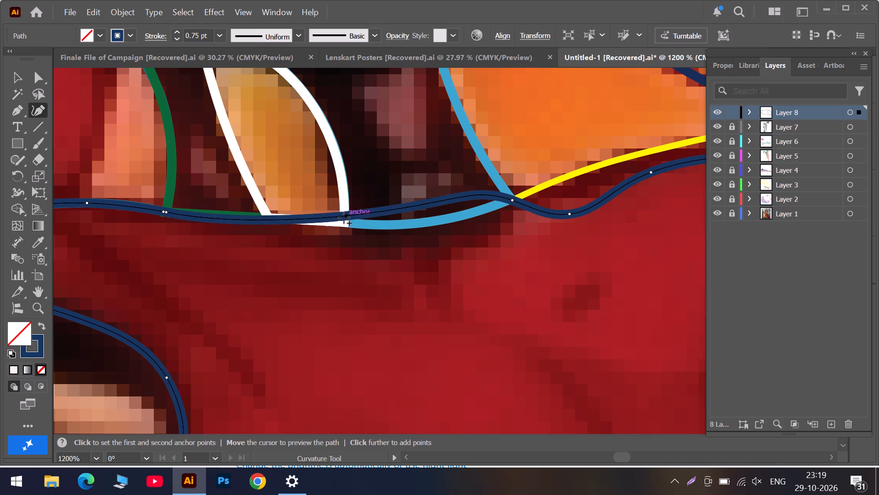
drag(344, 218, 349, 227)
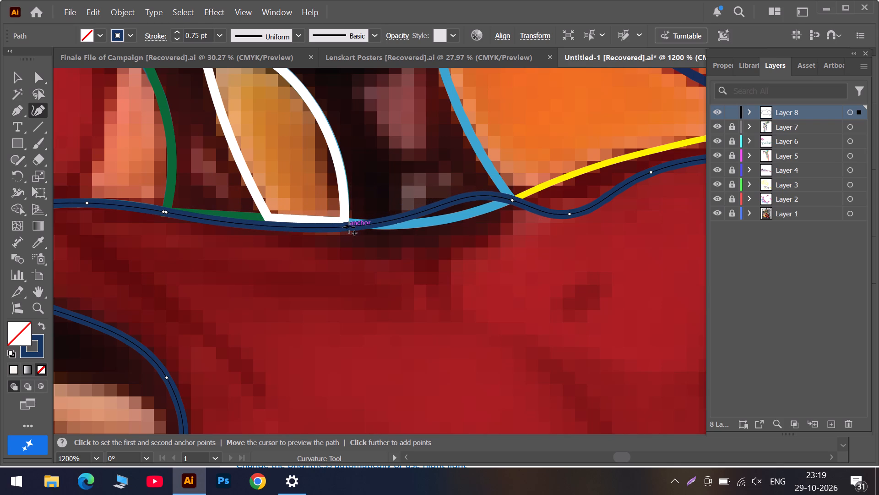
drag(349, 227, 347, 221)
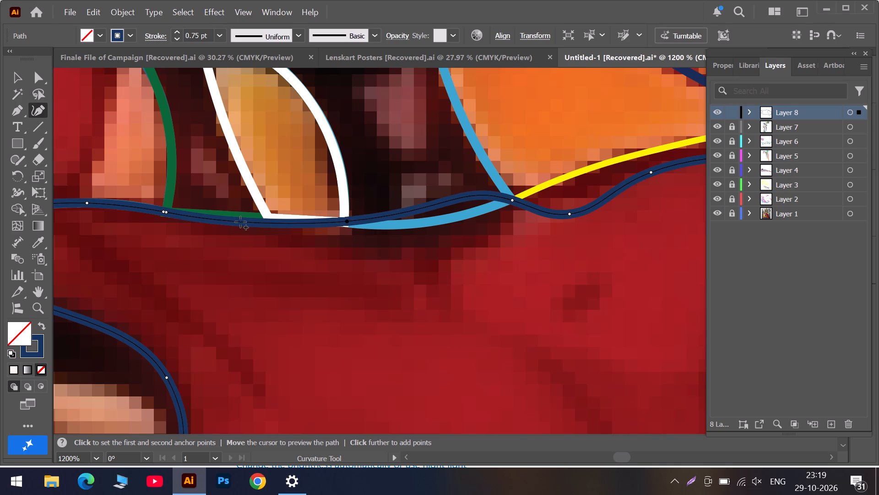
drag(241, 222, 248, 217)
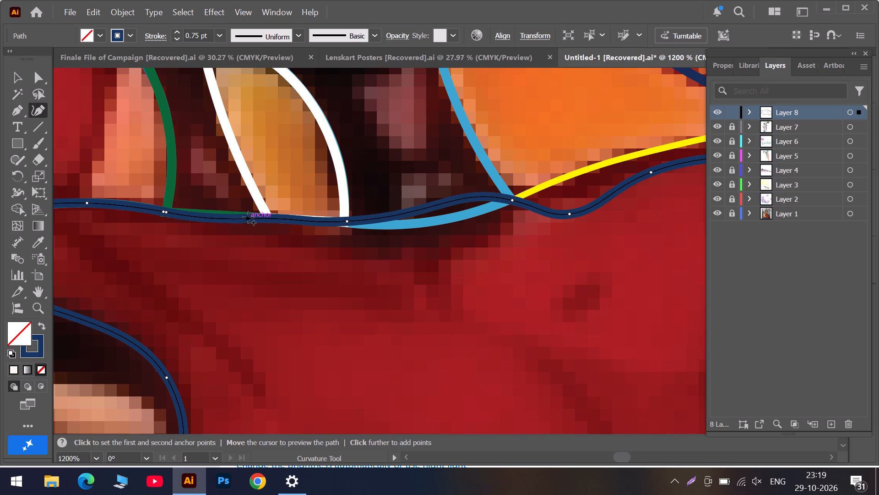
drag(248, 217, 266, 220)
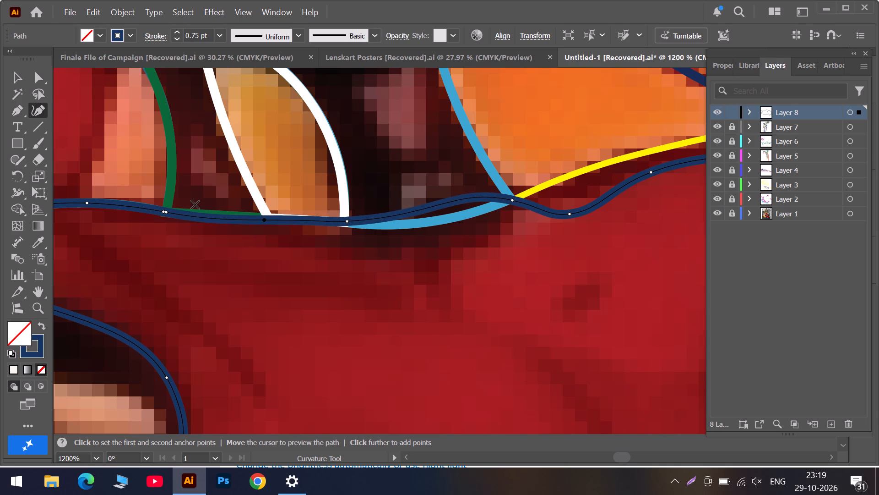
drag(205, 219, 208, 214)
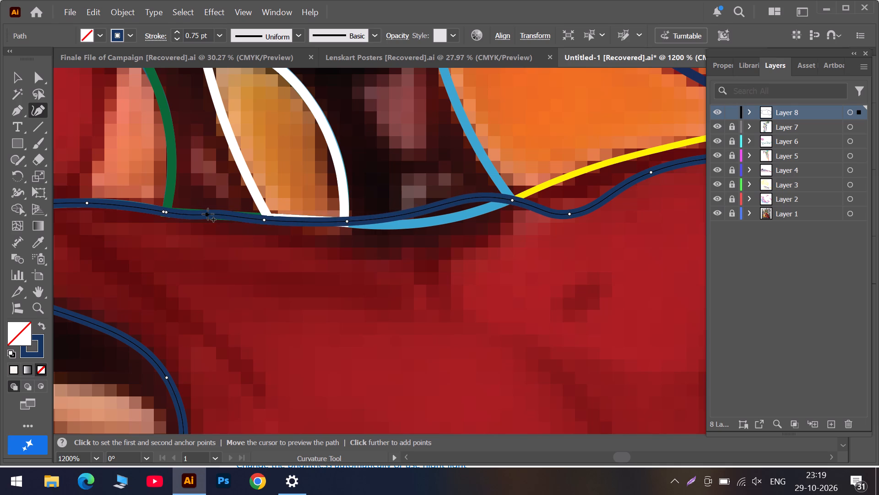
drag(208, 214, 208, 214)
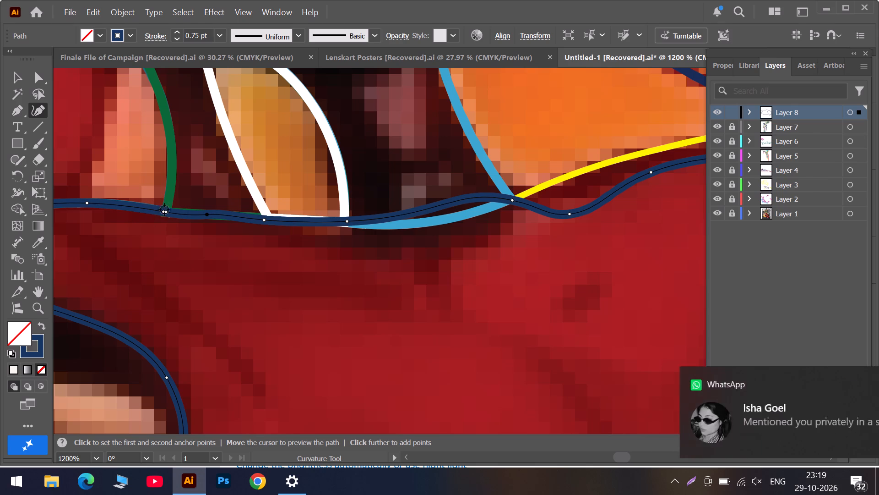
Remove the duplicate anchor where the navy outline meets the green outline's lower end.
click(165, 212)
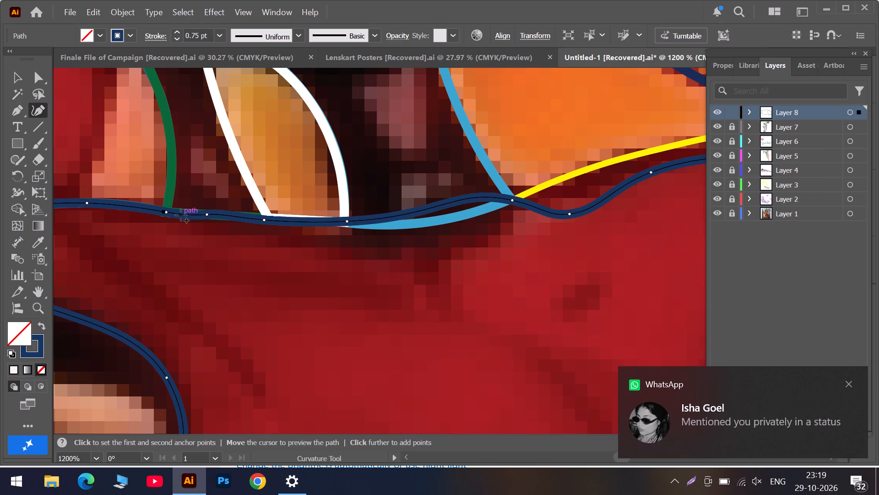
key(Delete)
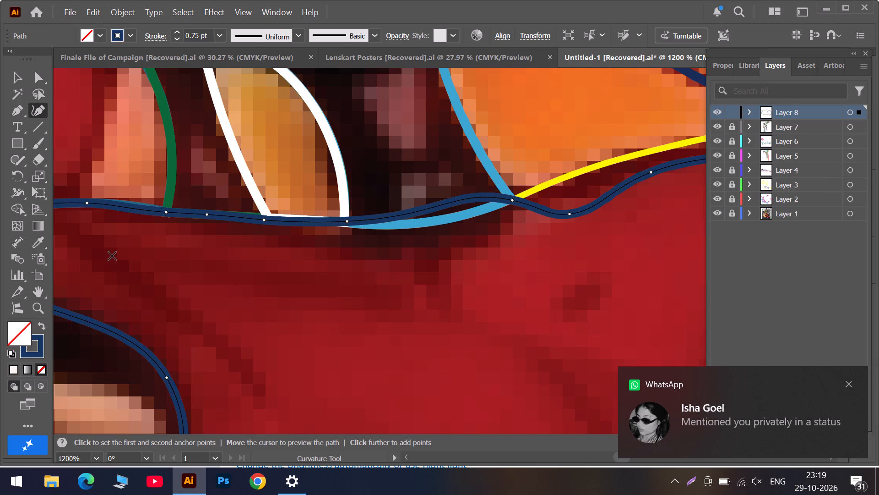
Refine the navy curve by adding an anchor just beyond the green outline's lower end and moving one onto the white outline's lower corner beside it.
click(136, 209)
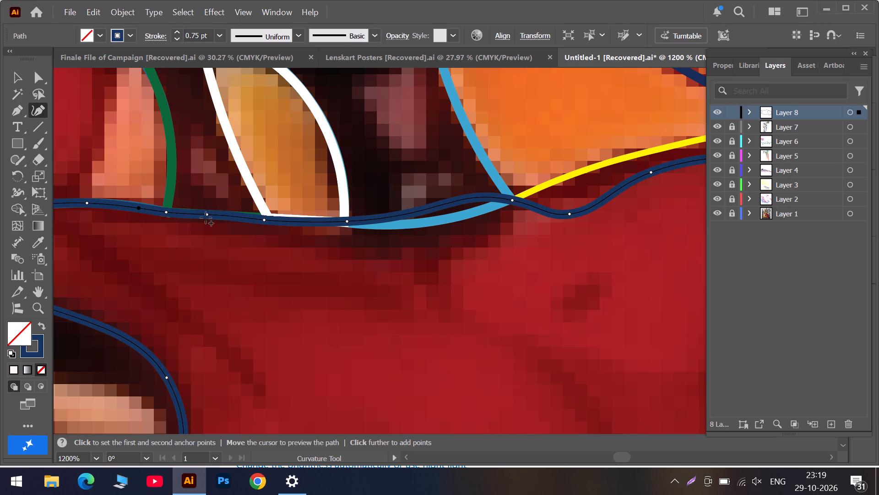
click(265, 221)
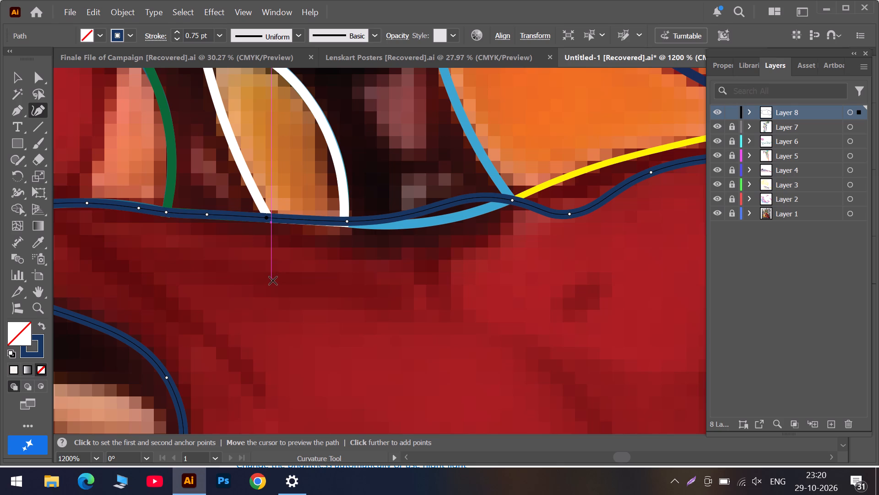
Fit the sleeve outline to the light-blue outline's lower curve, adding anchors at the white outline's lower corner and along the curve.
click(347, 221)
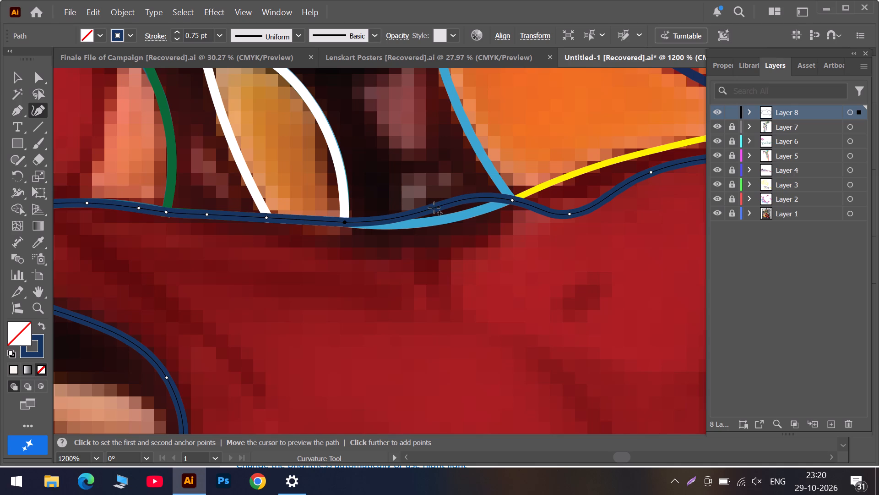
drag(434, 208, 426, 221)
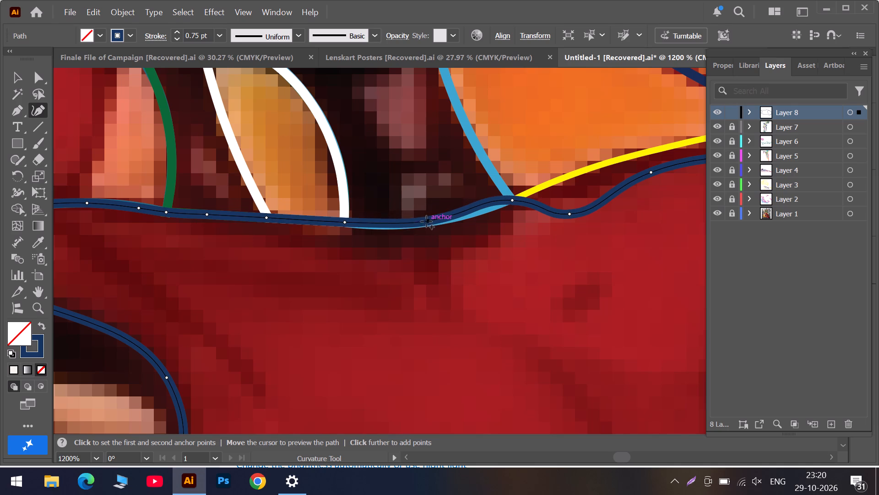
drag(426, 221, 396, 227)
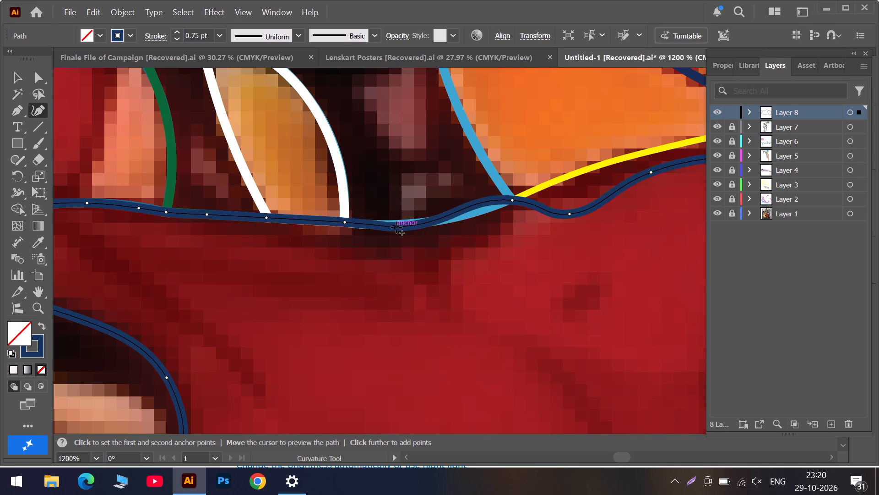
drag(396, 227, 402, 225)
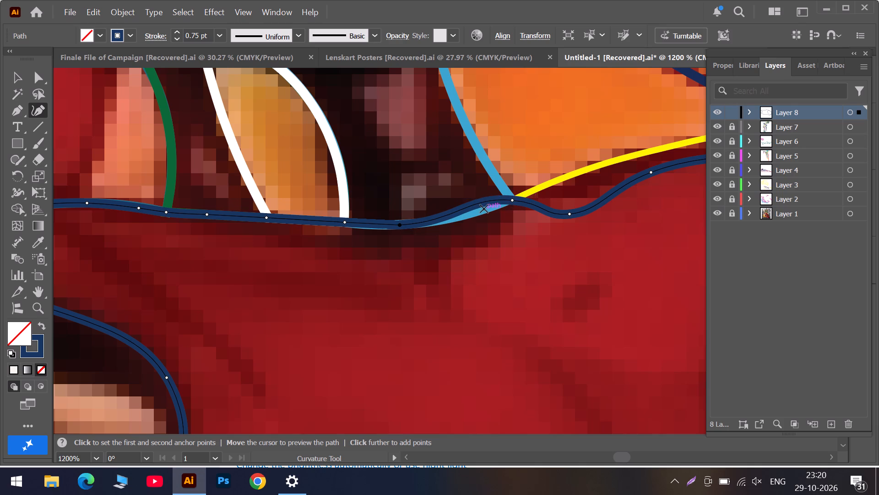
drag(478, 202, 474, 216)
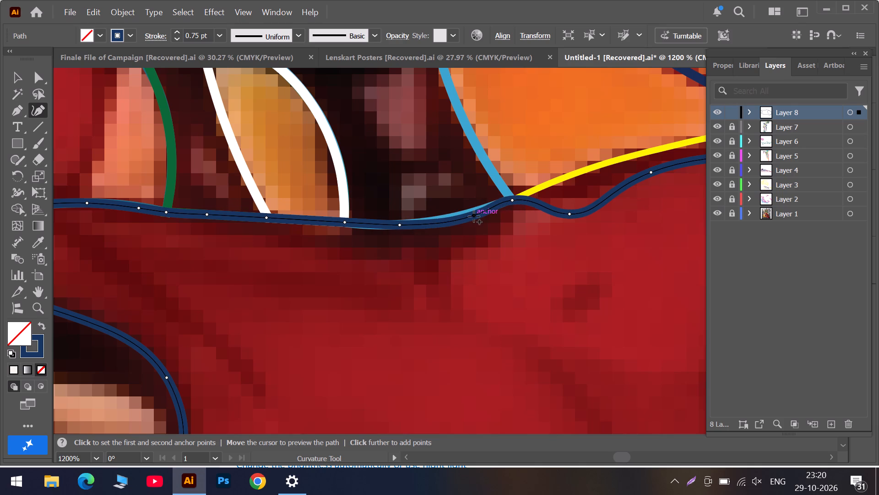
drag(474, 216, 472, 212)
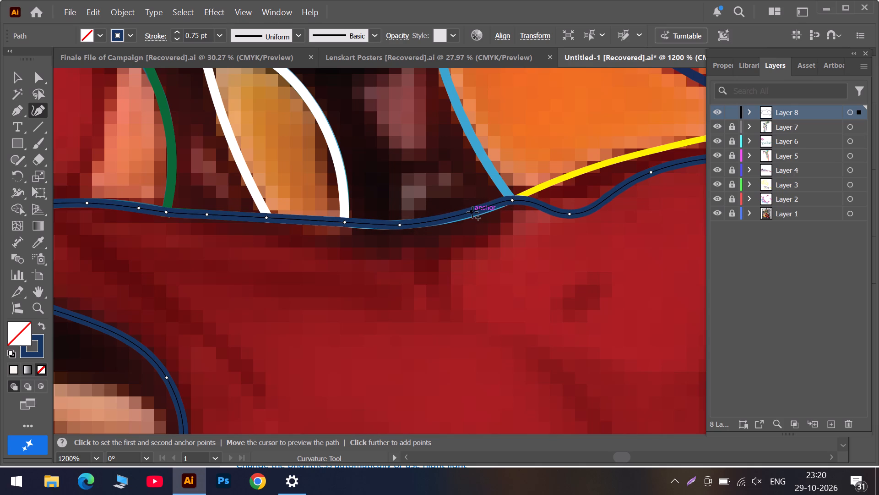
drag(472, 212, 474, 213)
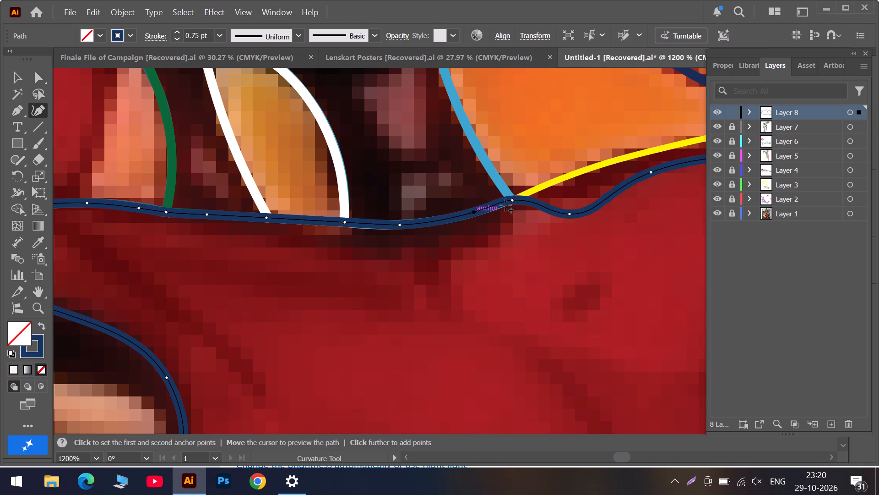
Delete the dipping anchor beside the light-blue and yellow junction, and fit the curve to the yellow edge by moving one anchor and adding another.
click(569, 212)
key(Delete)
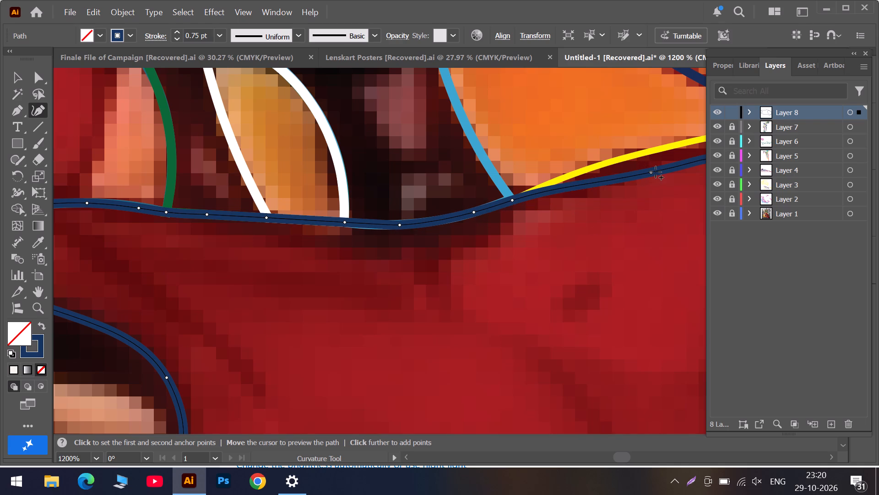
drag(653, 172, 612, 163)
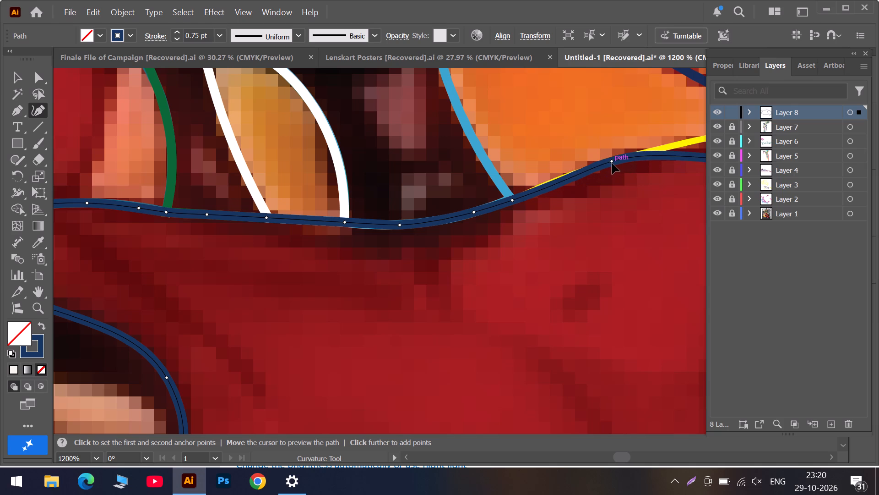
drag(612, 163, 621, 159)
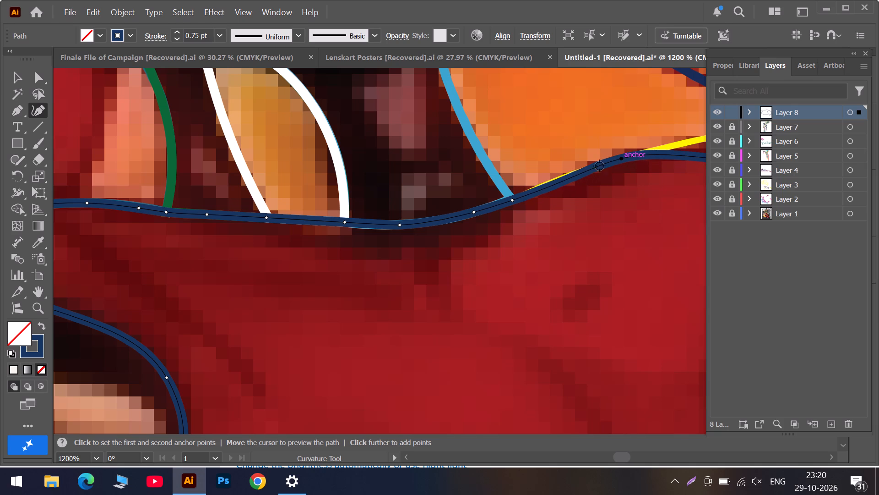
drag(554, 184, 549, 184)
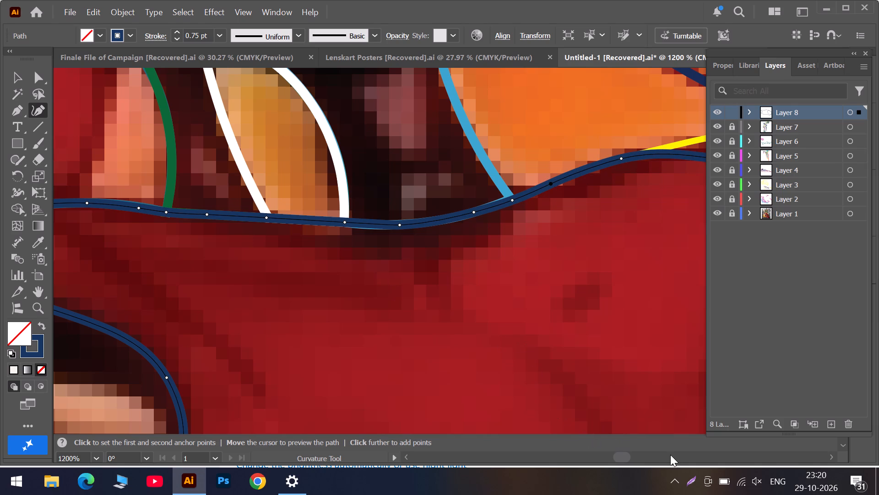
Move the sleeve outline's anchor below the pink outline onto that outline's lower corner.
click(654, 460)
scroll(452, 205, up, 1)
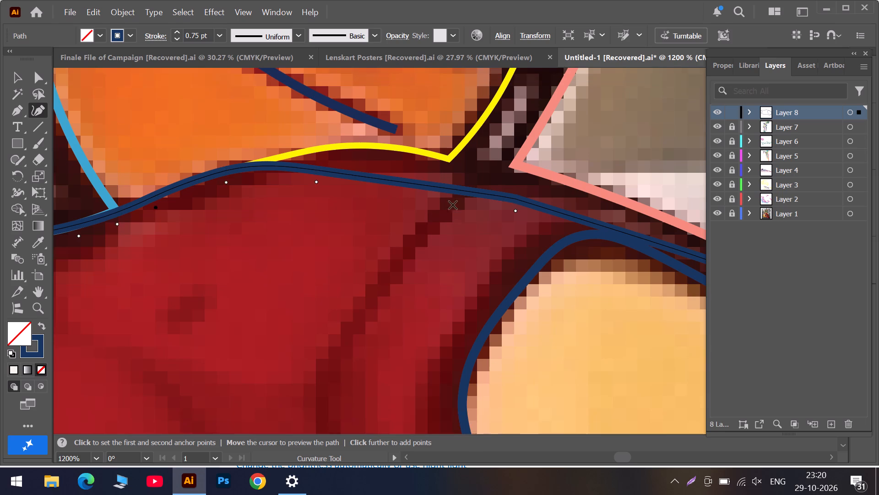
scroll(453, 205, up, 2)
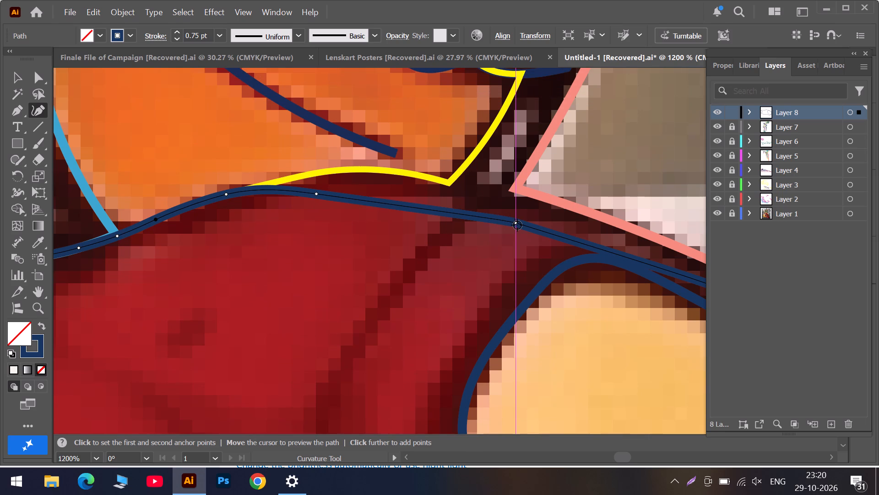
drag(517, 225, 515, 222)
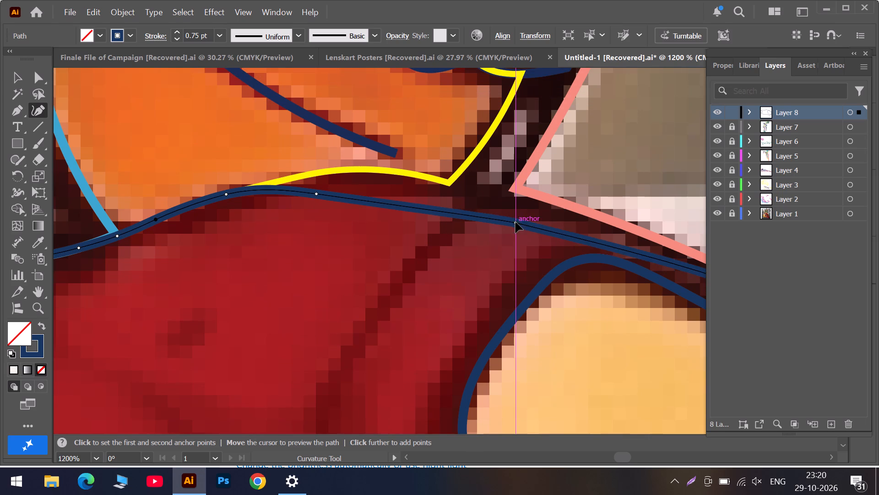
drag(515, 222, 510, 189)
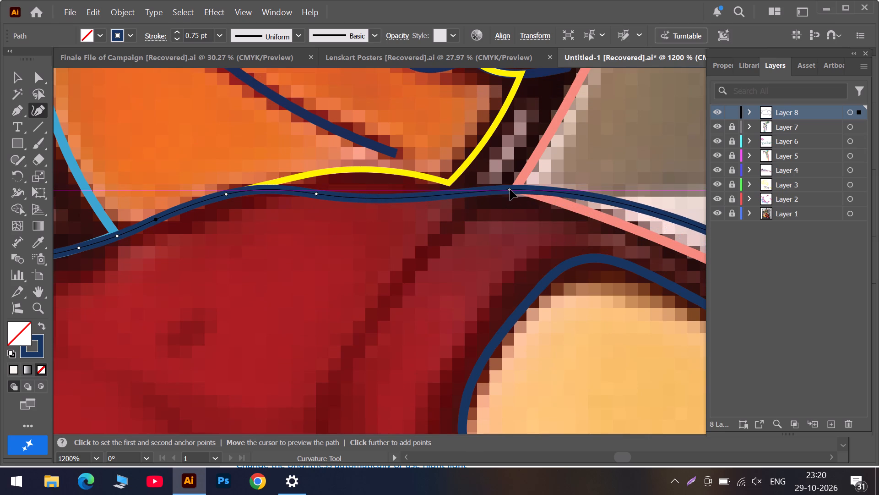
drag(510, 189, 510, 189)
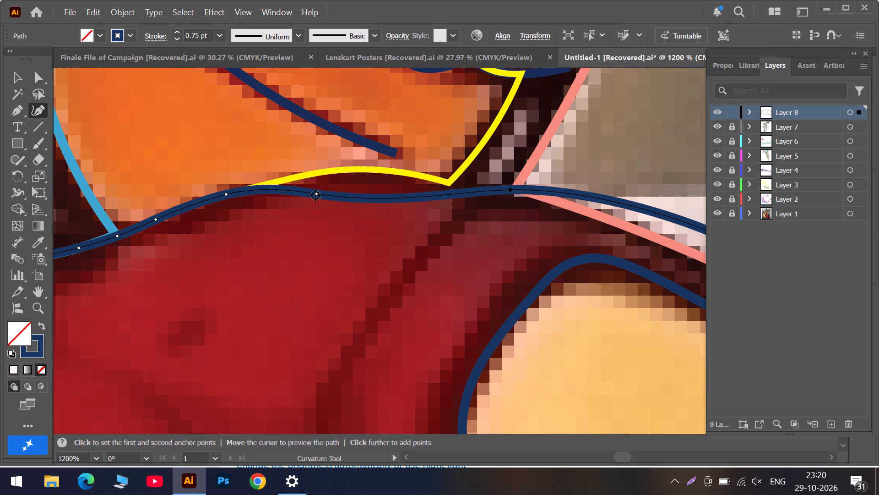
Fit the sleeve outline to the yellow arc, moving one anchor onto it, adding another, and placing a corner point at the yellow outline's lower corner.
drag(315, 195, 299, 176)
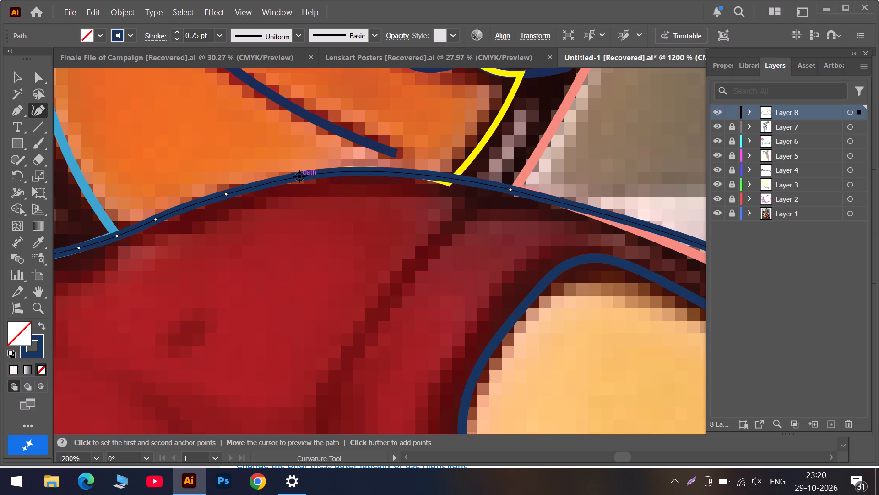
double_click(457, 180)
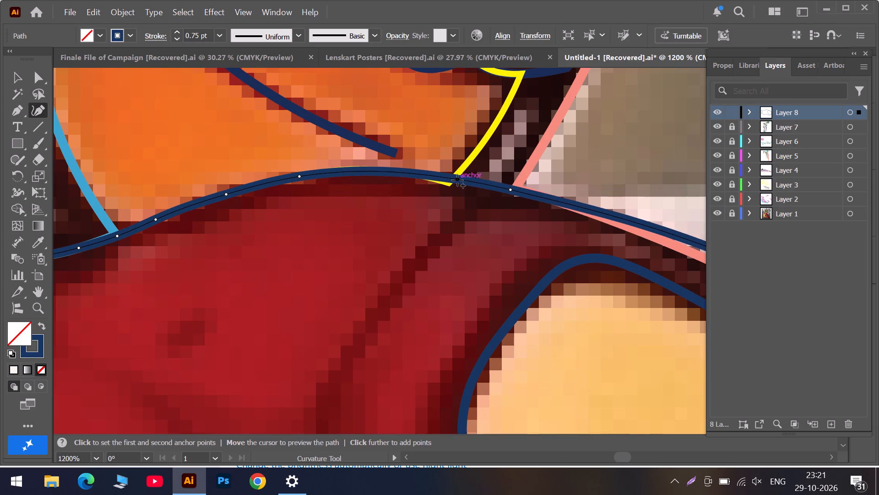
drag(457, 180, 449, 182)
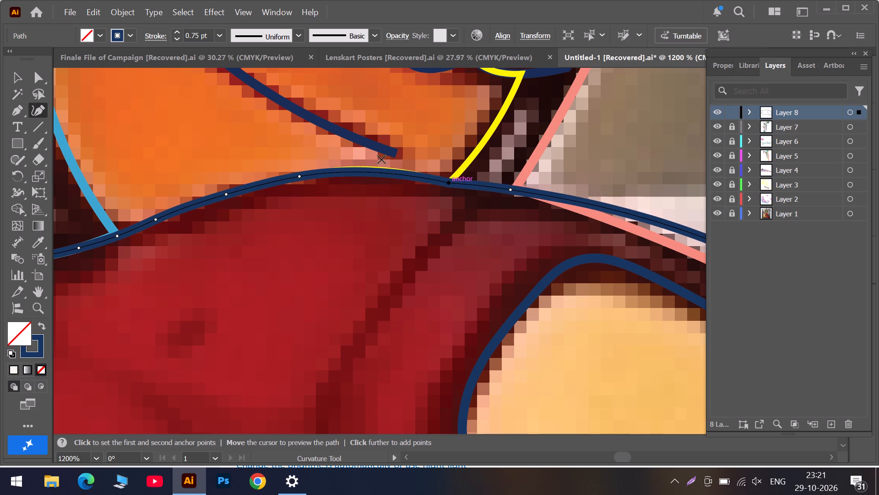
click(382, 172)
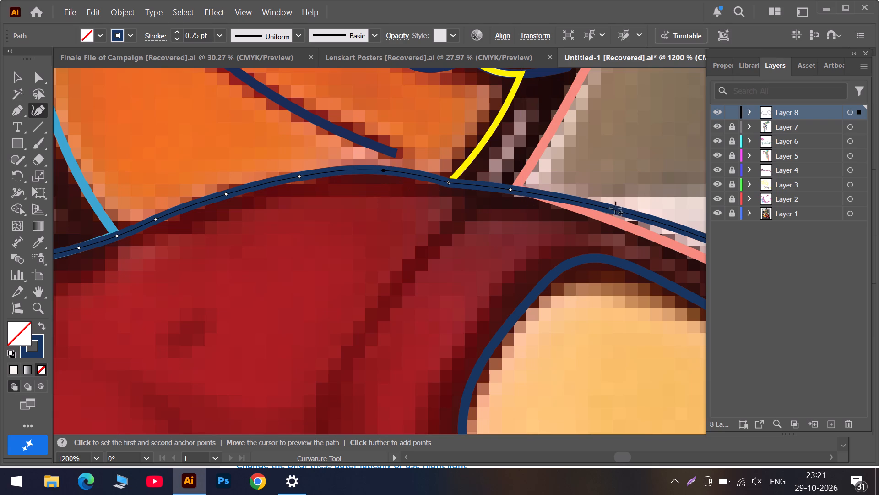
Add an anchor beyond the pink outline's corner and adjust it to fit the sleeve outline along the pink lower edge.
drag(632, 214, 622, 222)
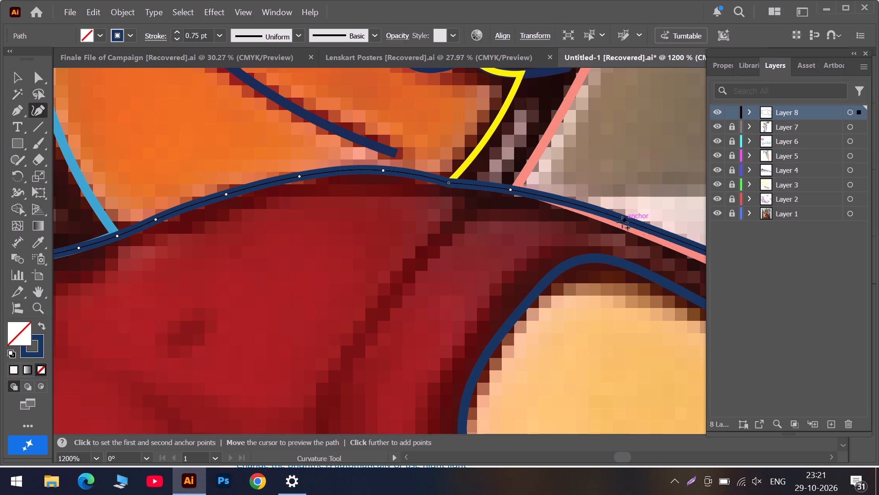
drag(622, 222, 604, 224)
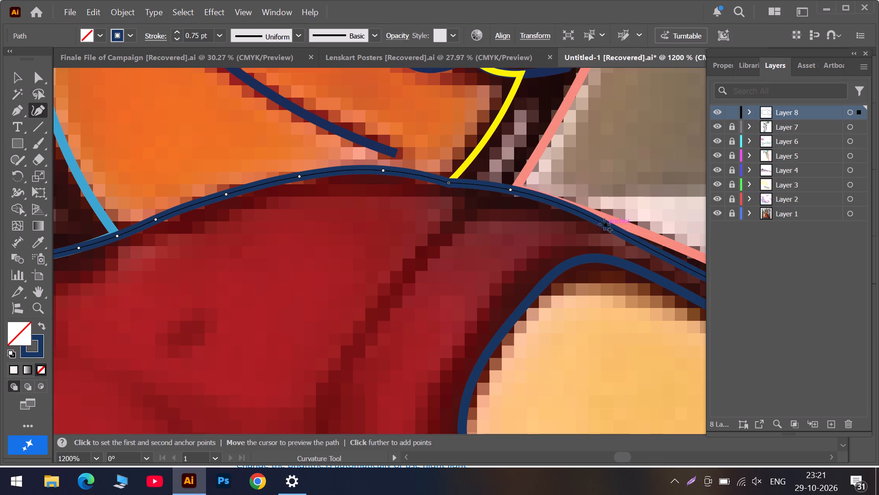
drag(604, 224, 596, 214)
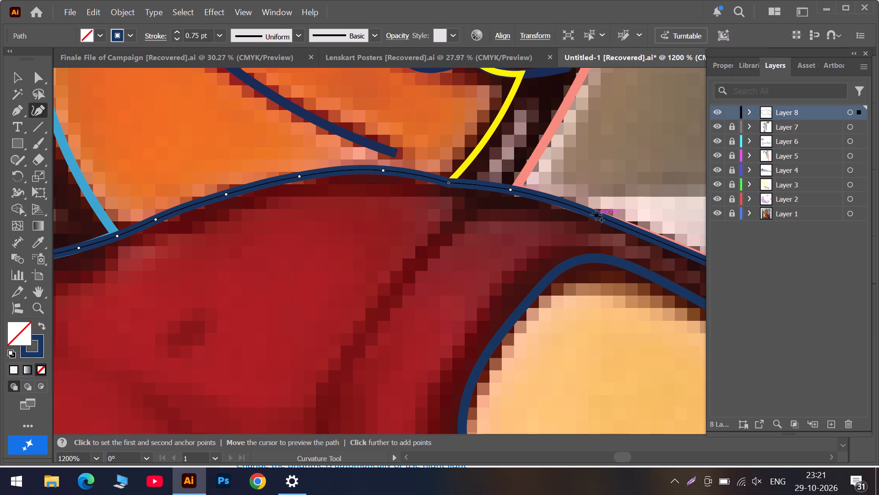
drag(596, 214, 581, 211)
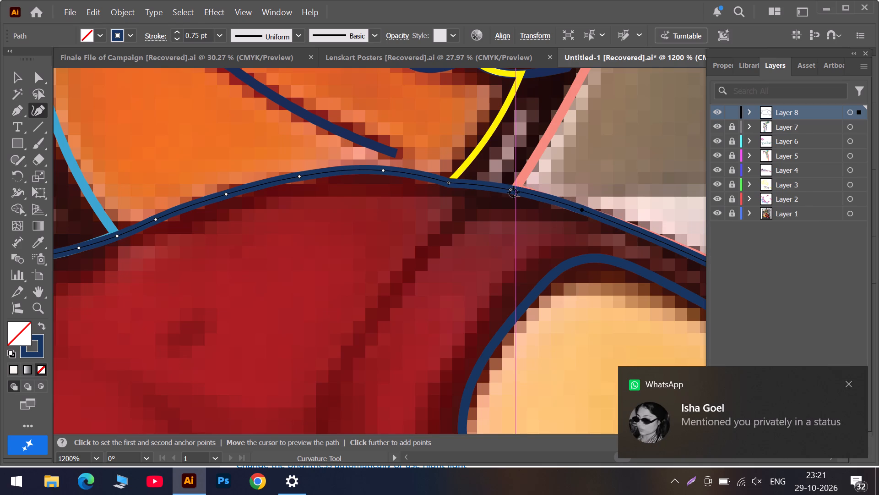
Add anchors from the pink outline's corner along its sloping edge above the cuff, fitting the sleeve outline to it.
click(513, 192)
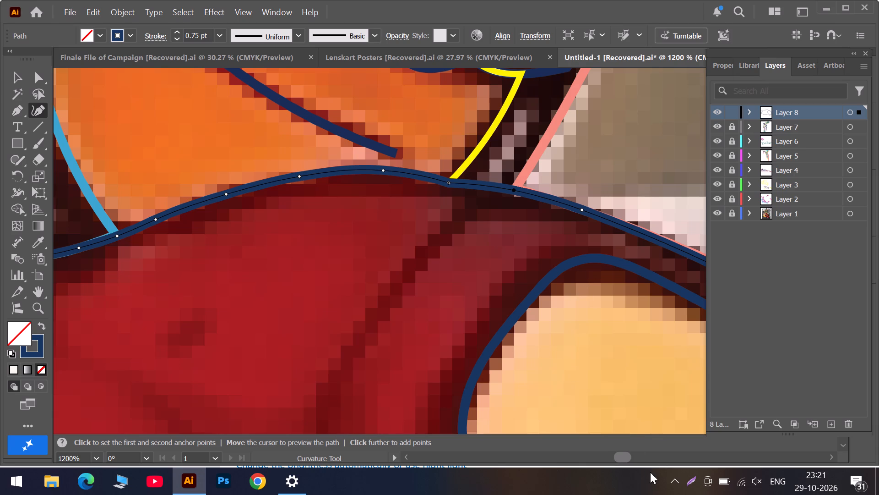
click(642, 452)
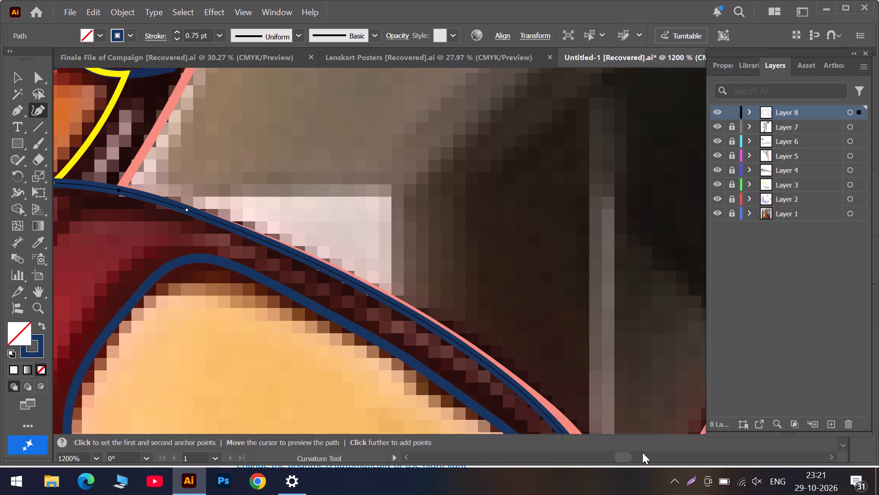
scroll(306, 309, down, 1)
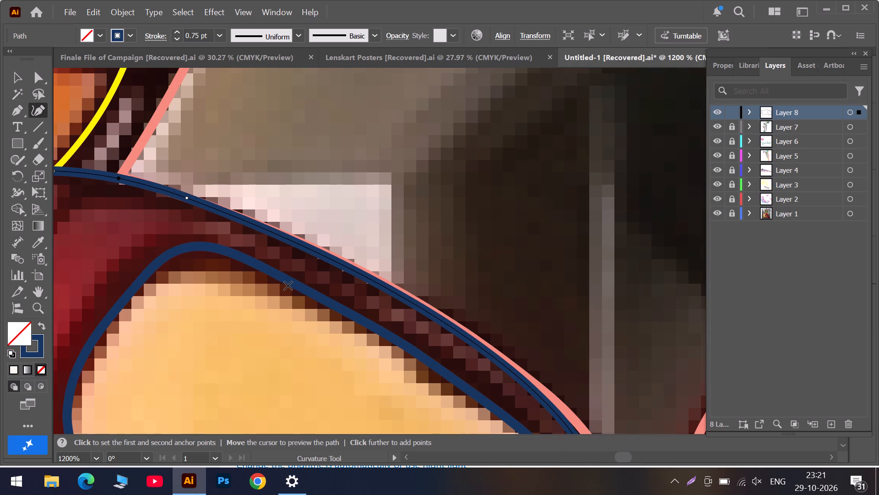
click(271, 231)
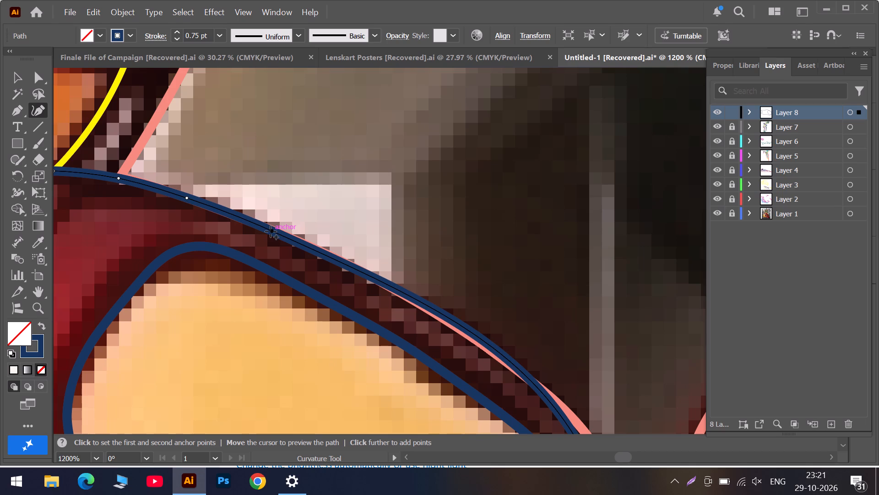
scroll(415, 301, down, 6)
scroll(528, 314, down, 5)
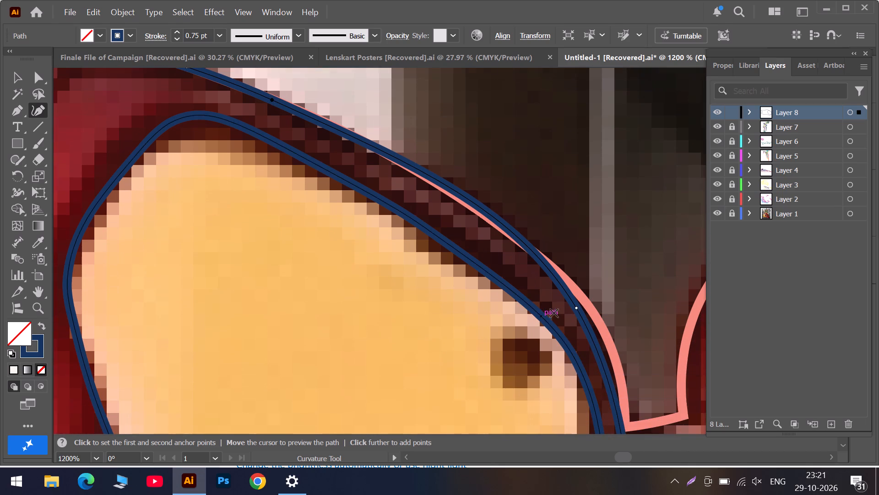
scroll(605, 316, down, 6)
scroll(494, 230, up, 4)
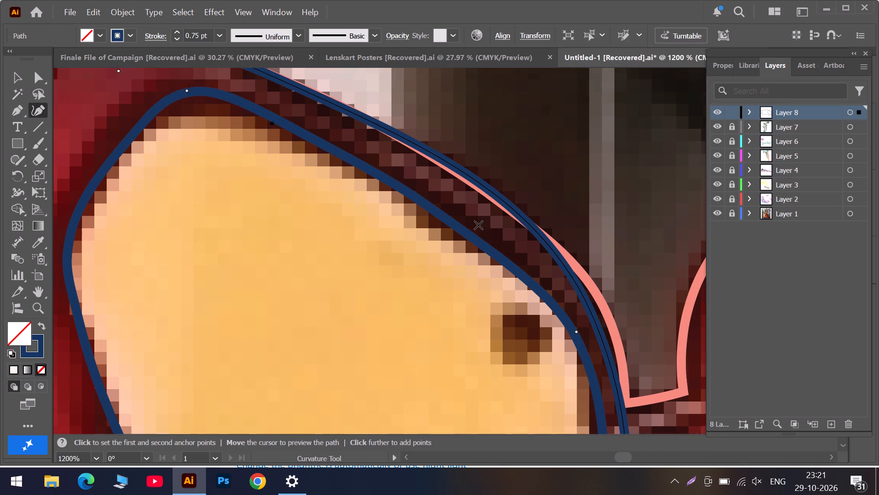
scroll(478, 225, up, 1)
scroll(437, 189, up, 2)
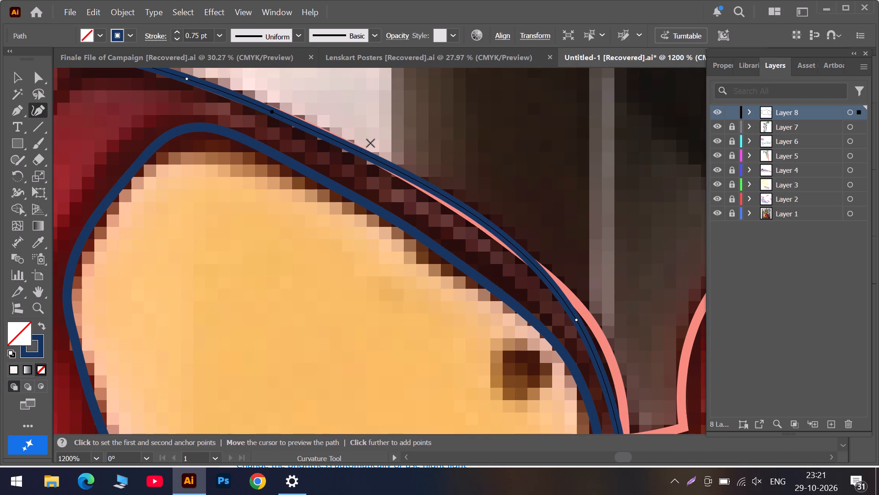
click(355, 149)
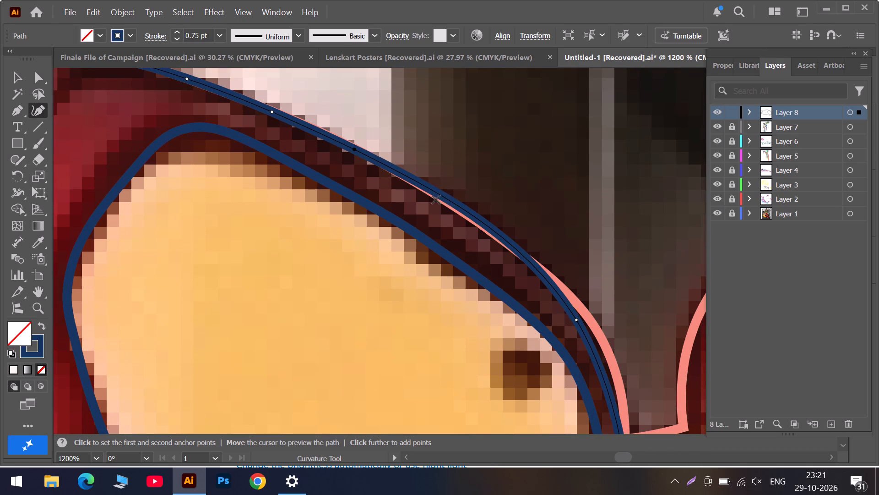
drag(442, 196, 434, 195)
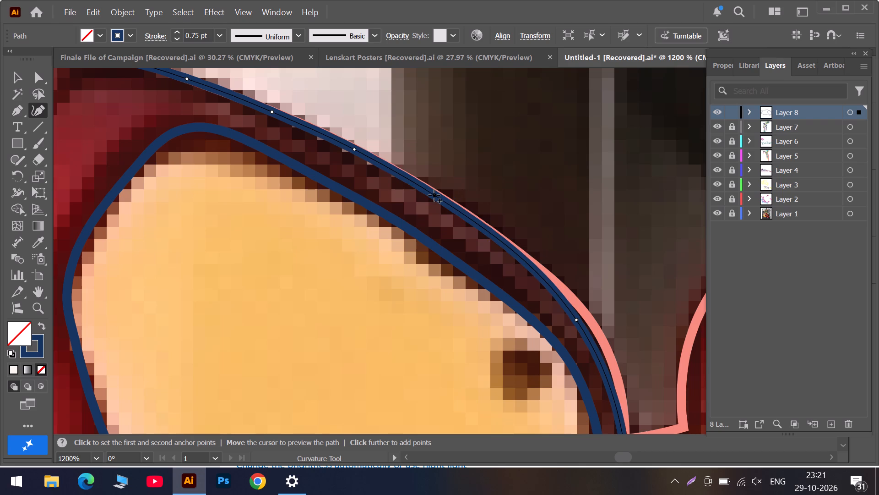
Add two anchors to the sleeve outline along the pink edge above the cuff and move the following anchor onto that edge.
drag(434, 195, 435, 196)
scroll(462, 204, down, 5)
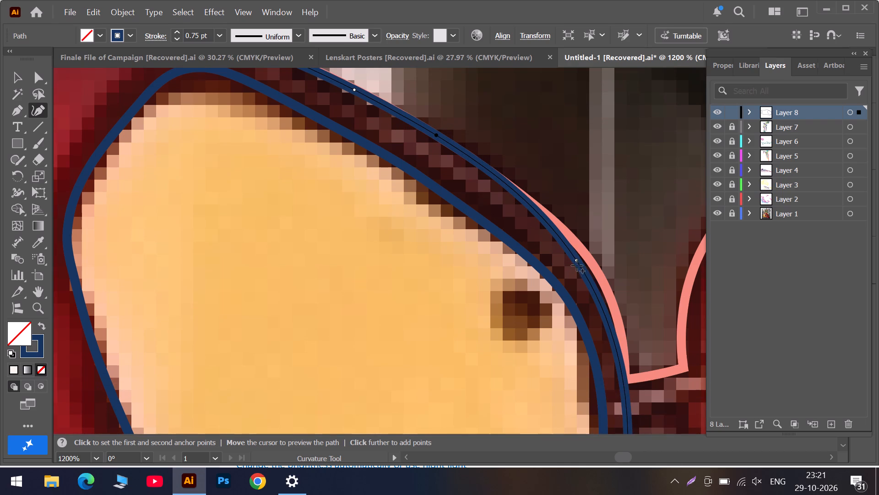
click(495, 175)
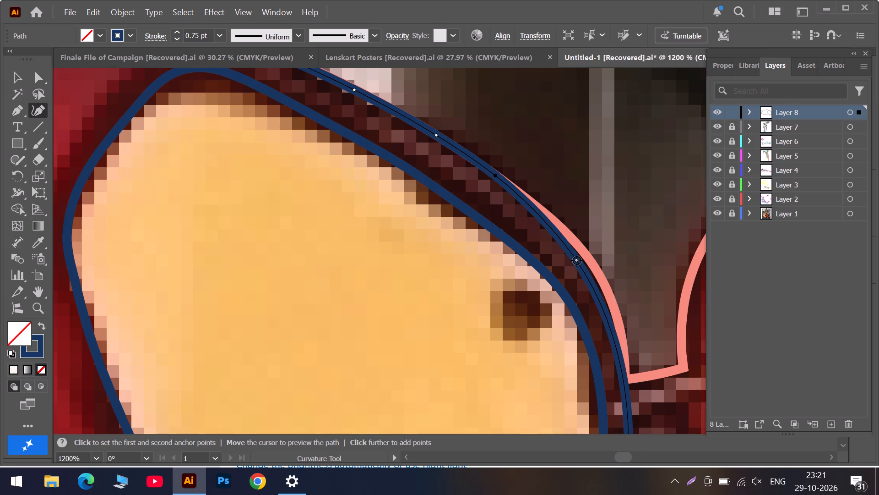
drag(576, 260, 576, 247)
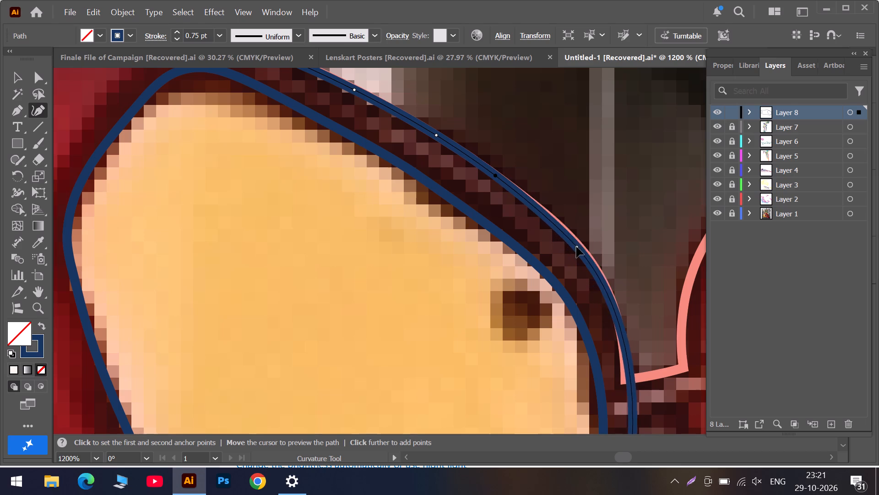
drag(576, 247, 557, 224)
Add an anchor where the pink edge bends downward beside the cuff and adjust the sleeve outline's anchors to fit the bend.
scroll(581, 259, down, 5)
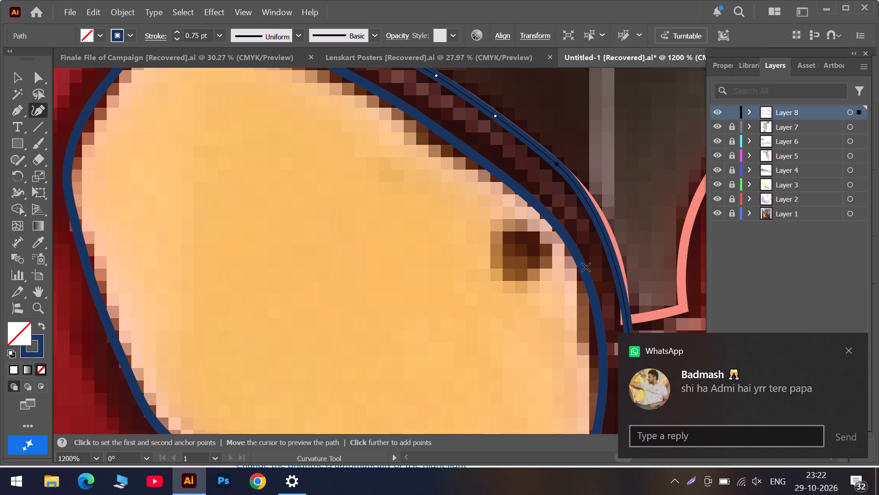
scroll(586, 267, down, 2)
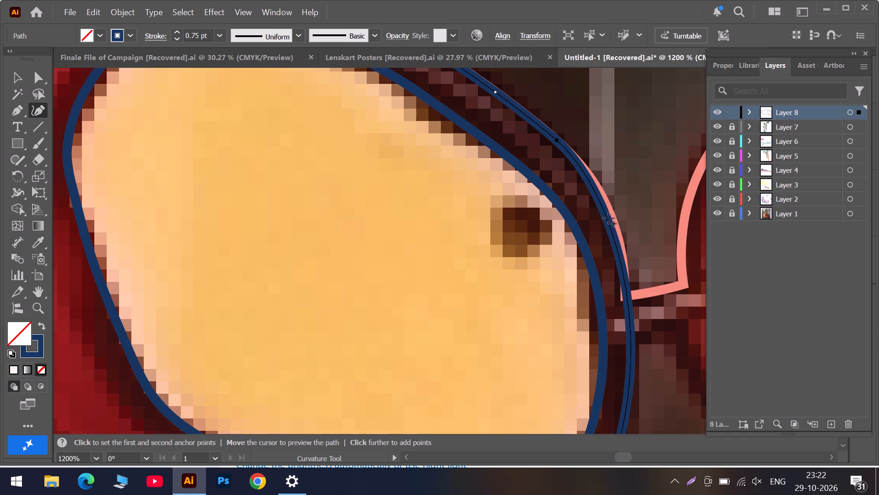
drag(607, 216, 593, 185)
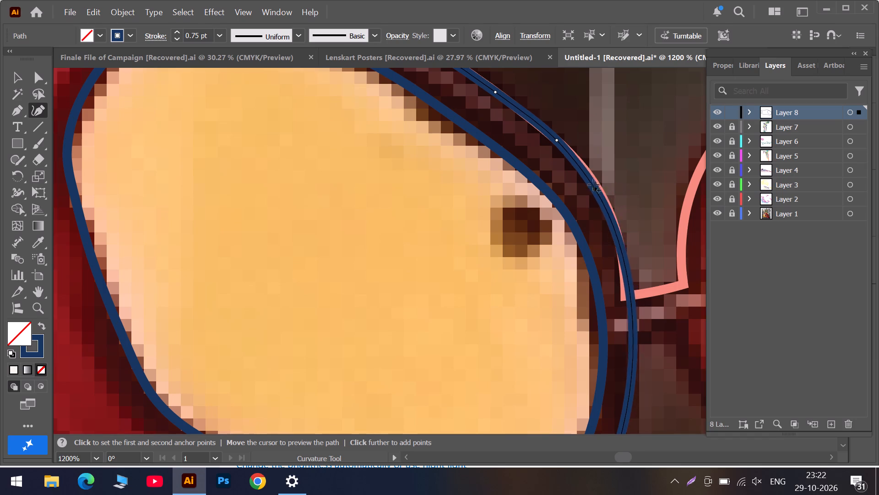
drag(593, 185, 585, 167)
scroll(527, 143, up, 3)
scroll(490, 120, up, 4)
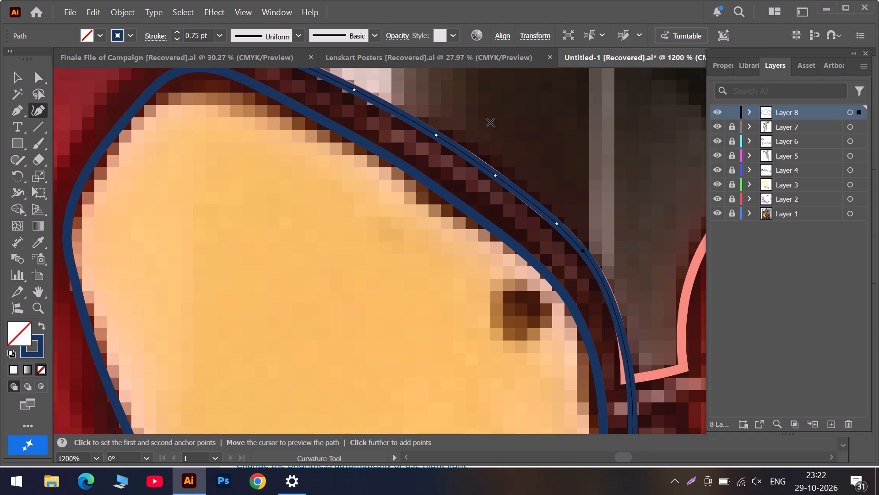
click(496, 177)
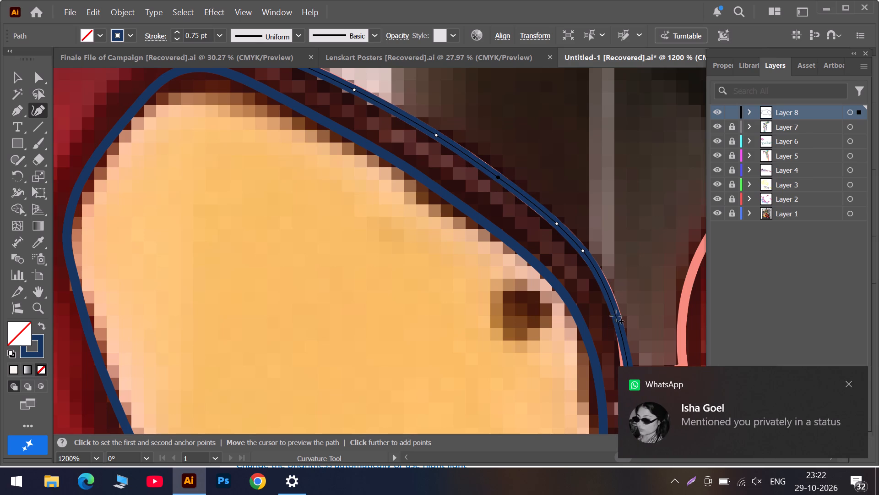
Add three anchors down the cuff's outer side to the pink outline's lower corner, fitting the sleeve outline to the pink edge.
scroll(616, 316, down, 5)
drag(612, 243, 613, 239)
scroll(619, 263, down, 5)
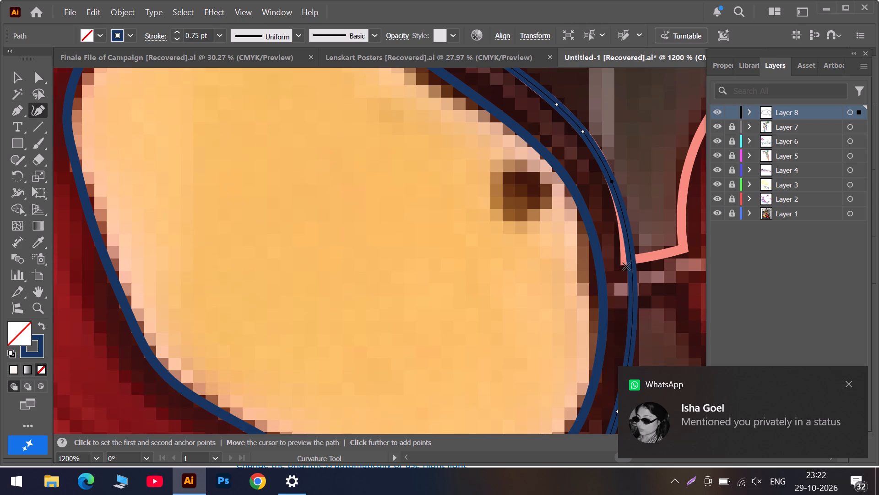
drag(631, 263, 624, 264)
drag(620, 206, 621, 214)
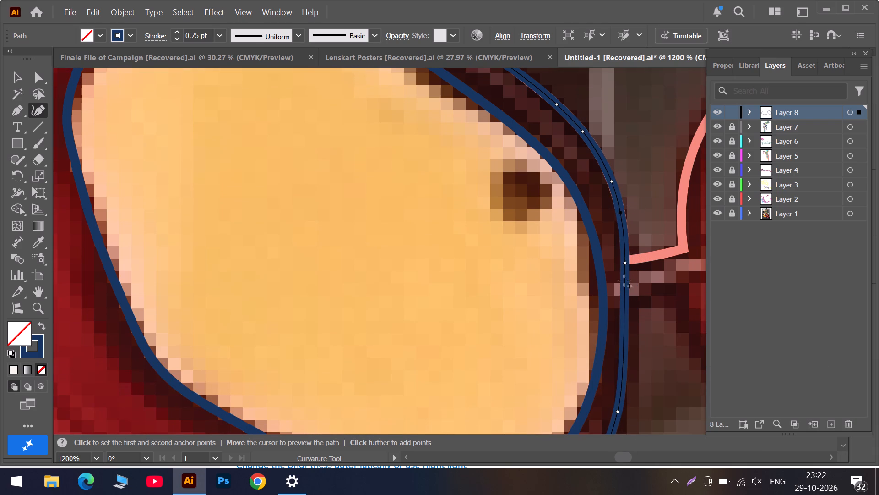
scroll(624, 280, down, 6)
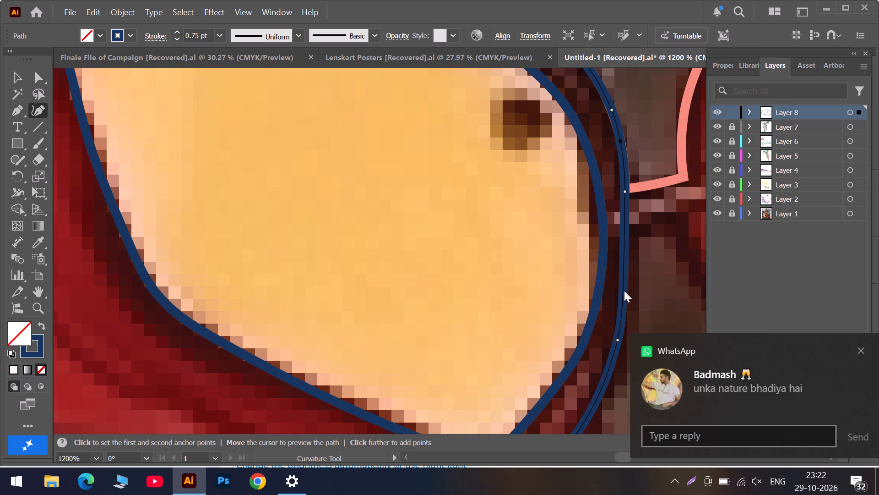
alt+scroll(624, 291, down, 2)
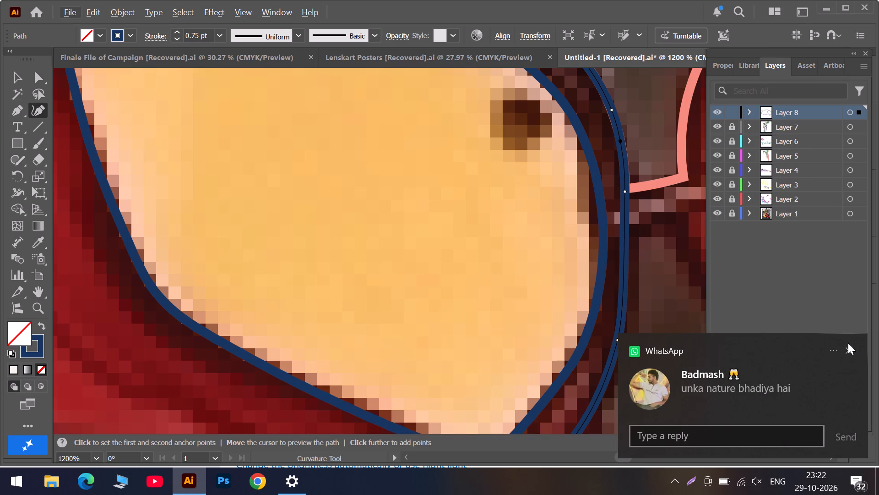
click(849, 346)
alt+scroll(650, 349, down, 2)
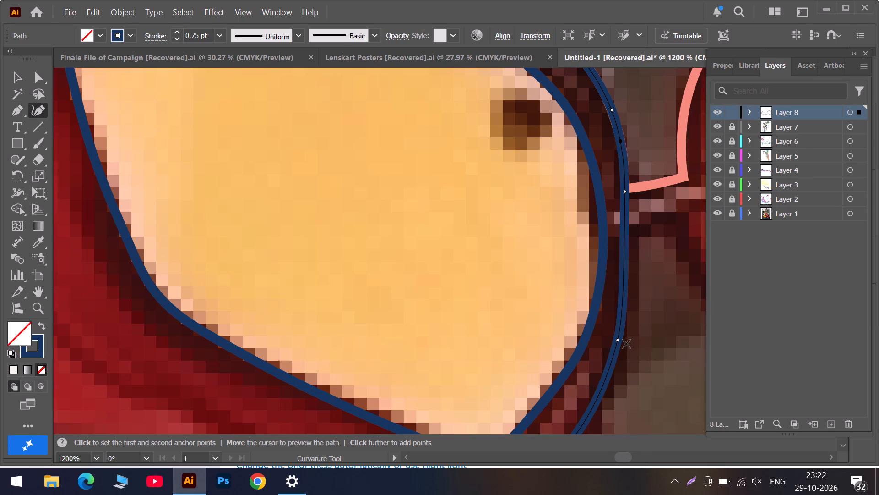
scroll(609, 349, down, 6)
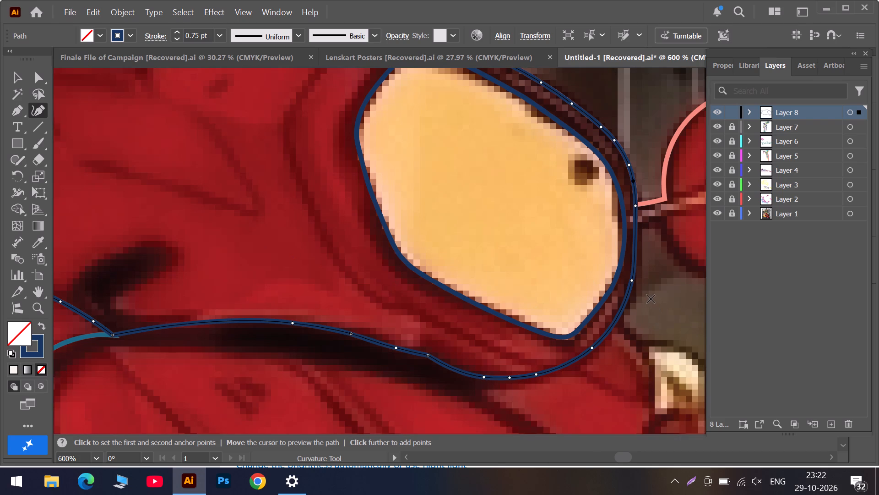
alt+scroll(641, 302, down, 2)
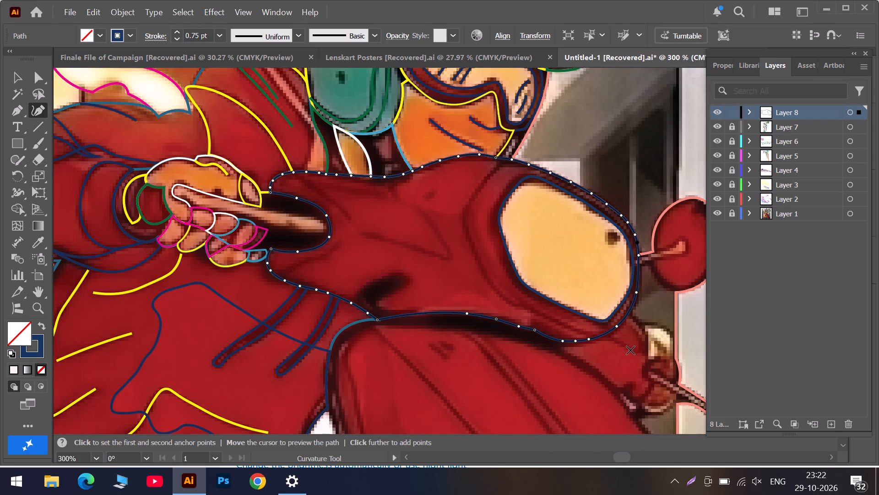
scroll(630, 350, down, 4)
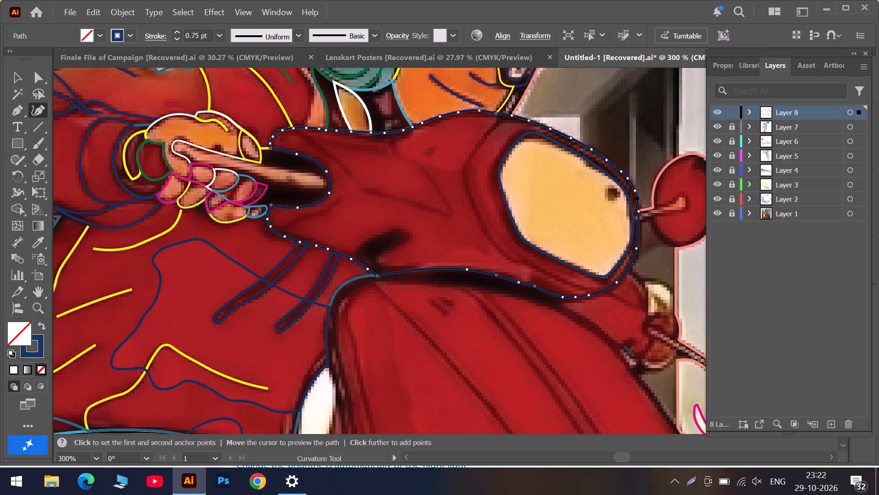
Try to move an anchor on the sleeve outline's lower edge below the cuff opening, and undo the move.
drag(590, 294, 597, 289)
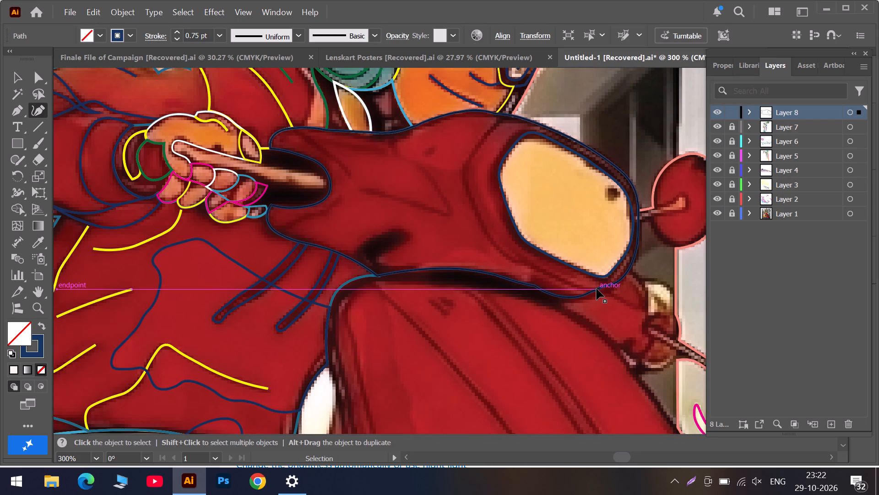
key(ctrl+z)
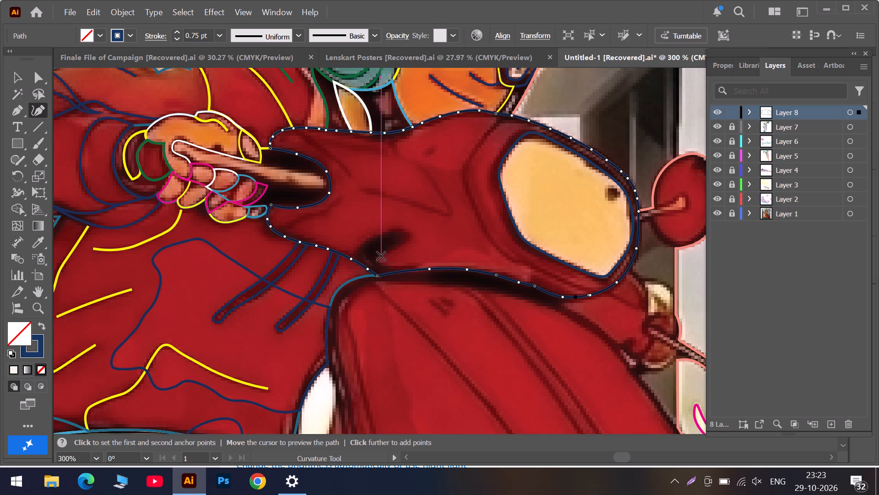
Adjust the anchors on the sleeve outline's lower edge beyond the teal outline's junction to follow the dark fold.
alt+scroll(381, 256, up, 2)
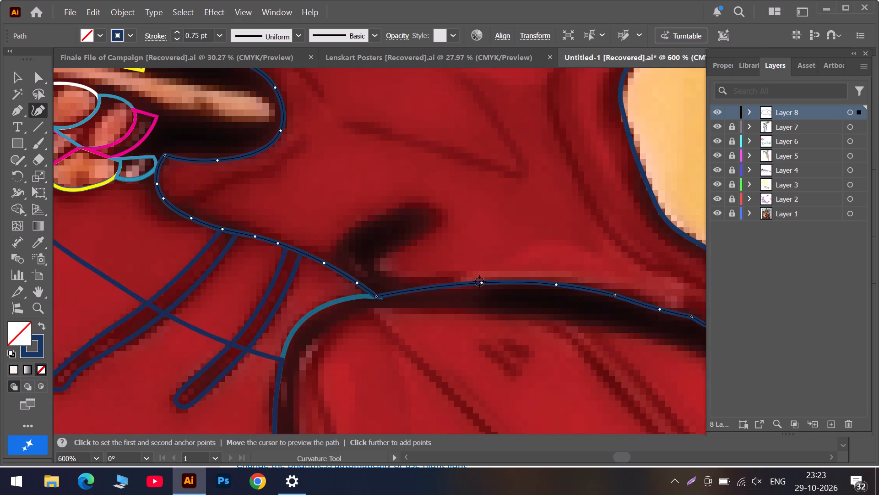
click(478, 286)
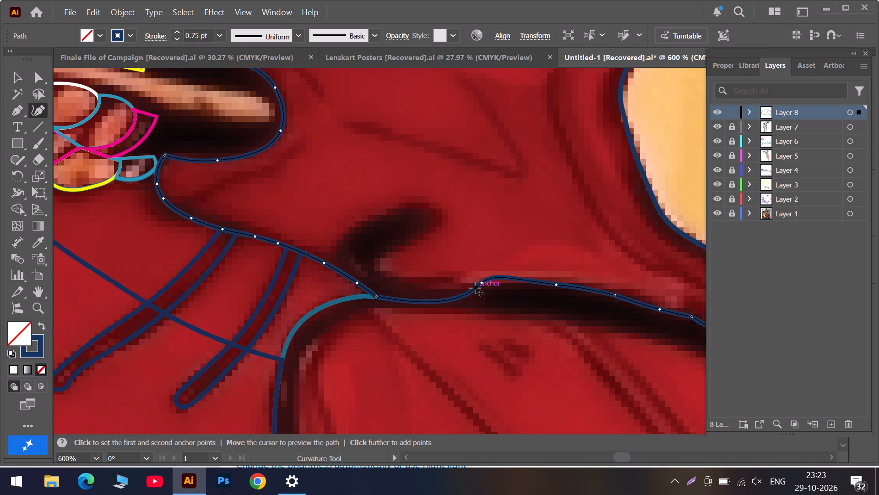
key(ctrl+z)
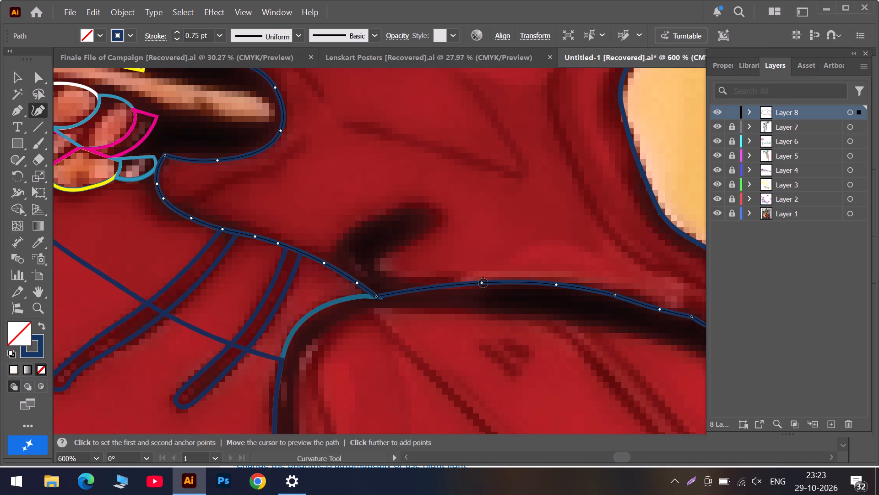
drag(483, 283, 469, 286)
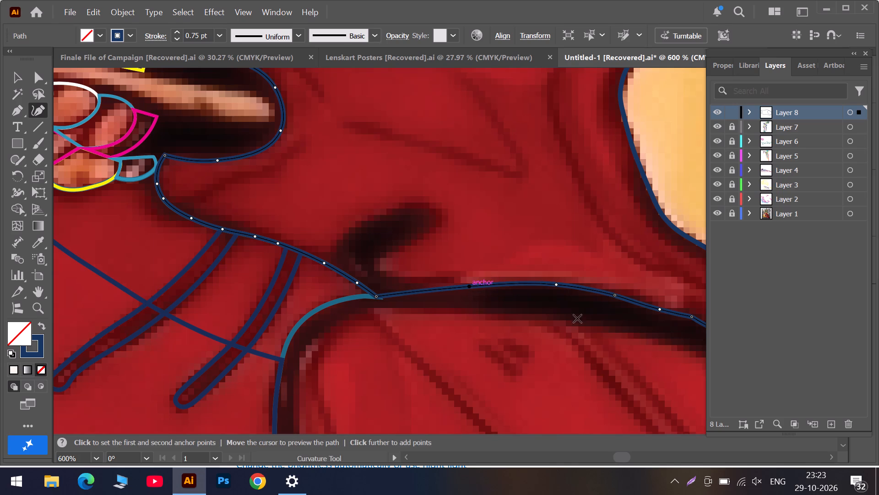
click(644, 459)
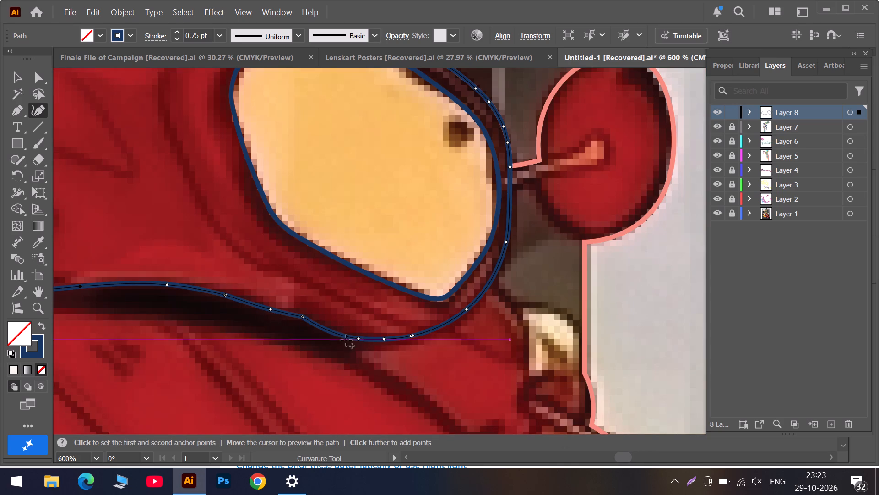
click(270, 308)
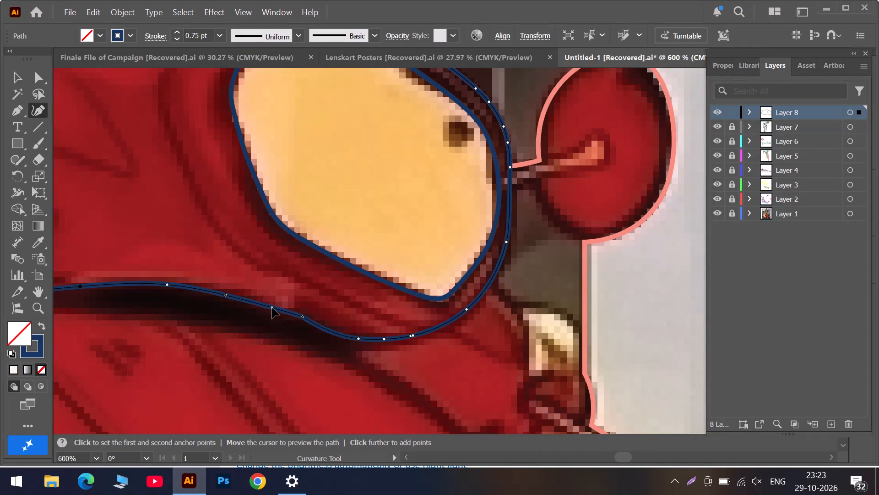
Start a curved outline inside the upper sleeve with three anchors, running below the sleeve edge under the orange garment.
alt+scroll(251, 261, down, 2)
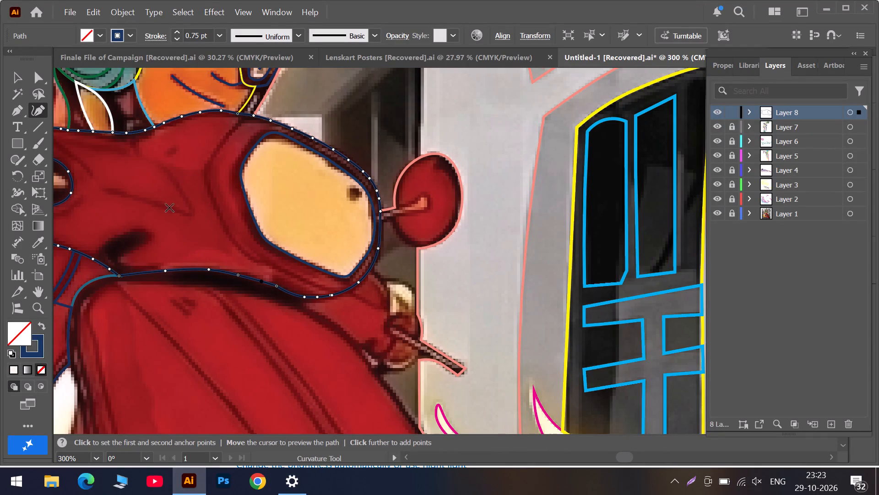
click(585, 457)
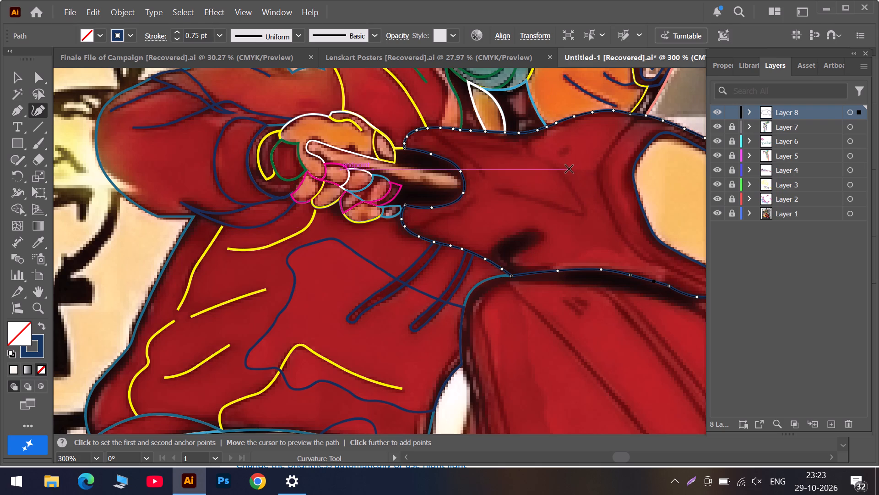
alt+scroll(566, 170, up, 1)
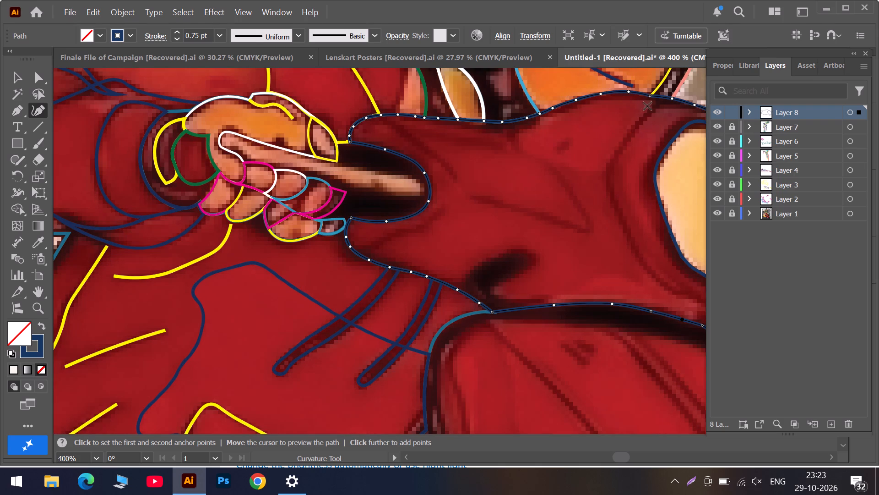
scroll(651, 104, up, 3)
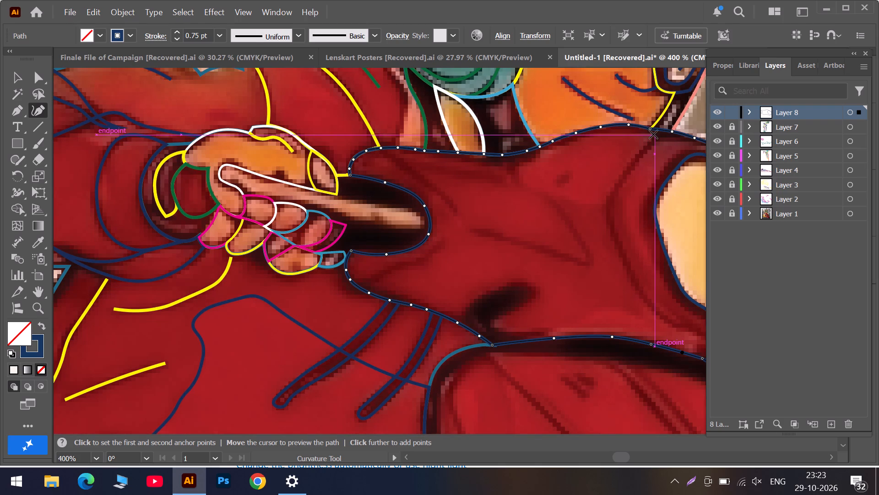
click(653, 134)
click(620, 132)
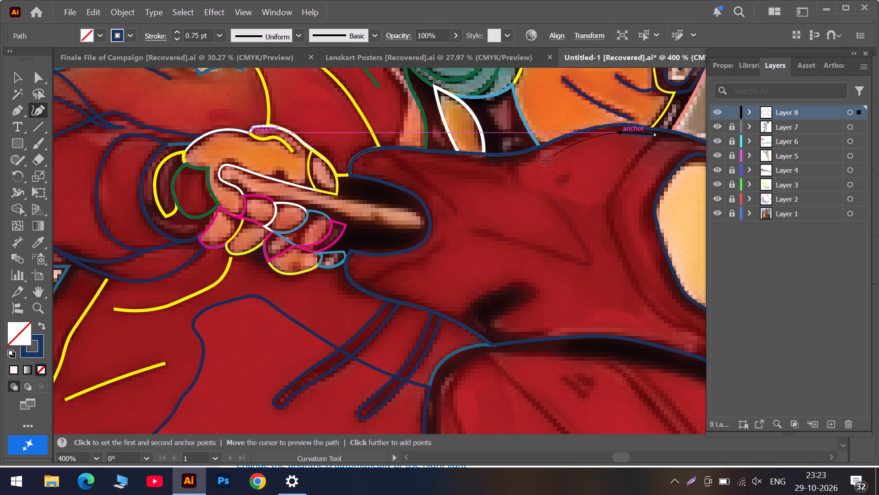
click(515, 169)
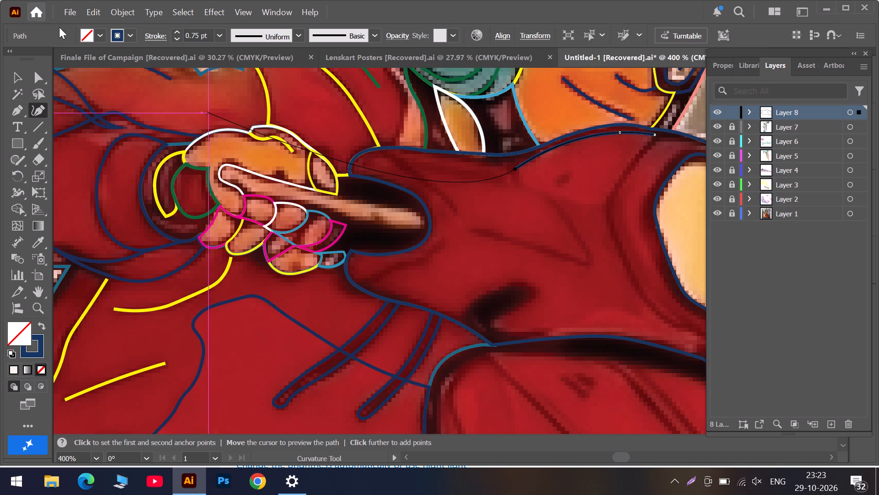
Set the new inner outline's stroke colour to white.
click(131, 33)
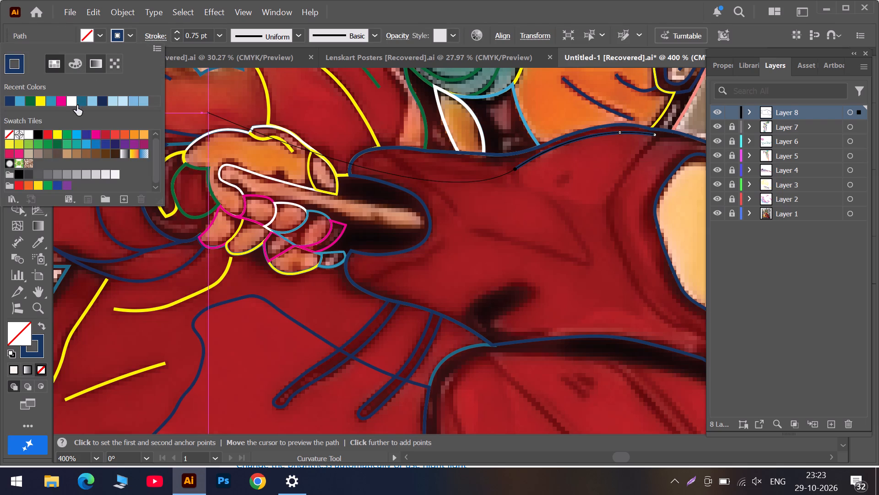
click(71, 103)
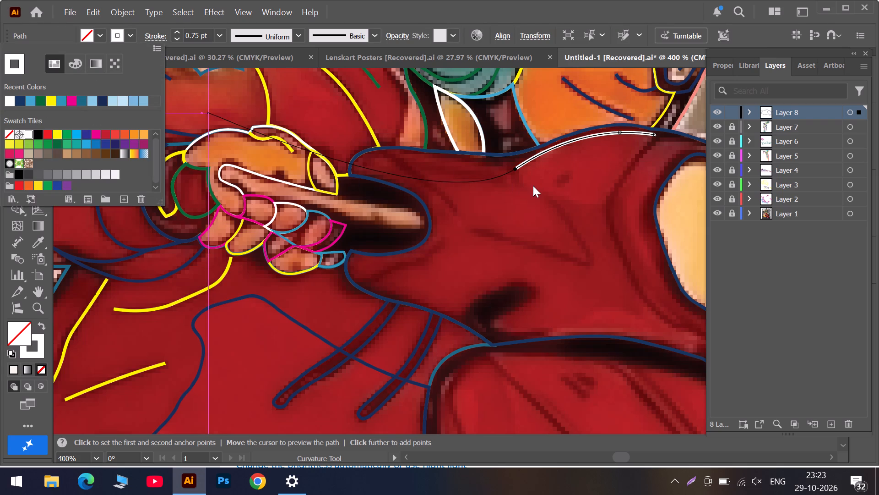
click(528, 188)
Continue the white curve around the area's lower side and back up, closing it with a corner point at its start.
click(530, 189)
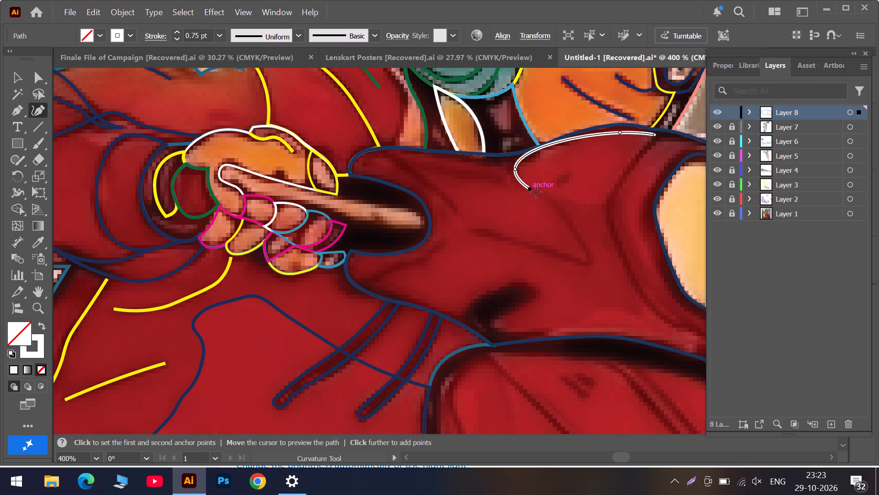
click(559, 195)
click(576, 203)
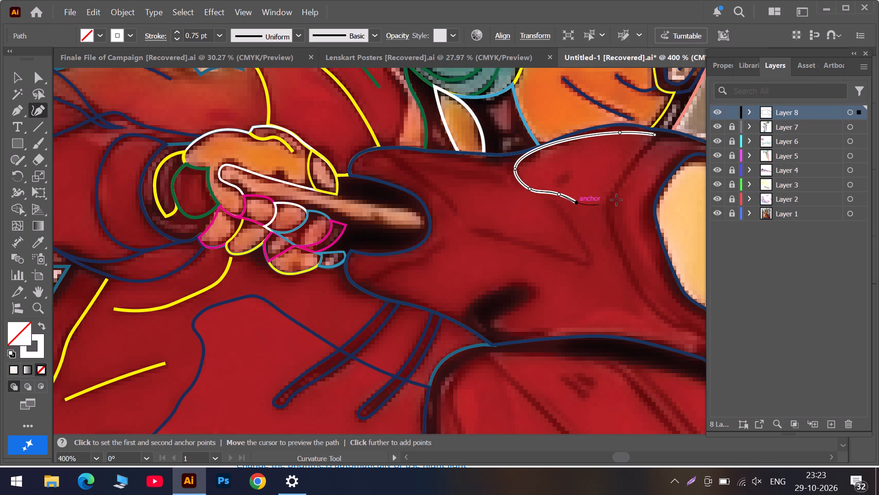
triple_click(609, 199)
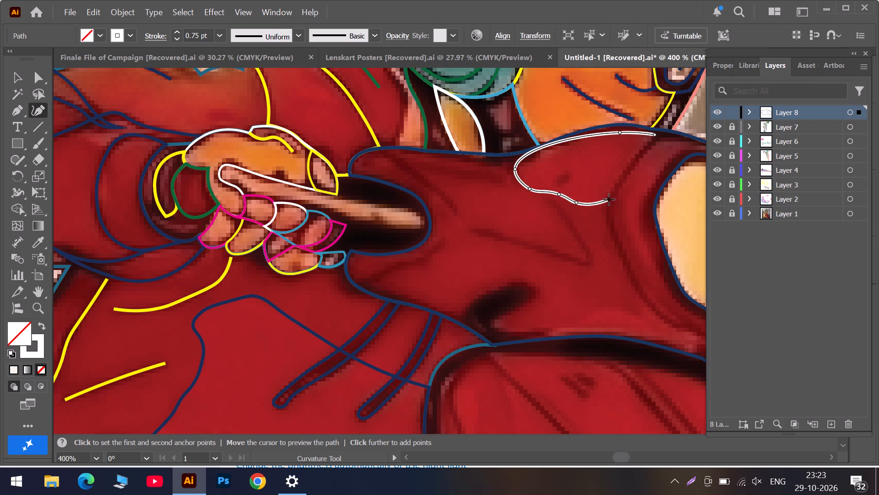
click(624, 176)
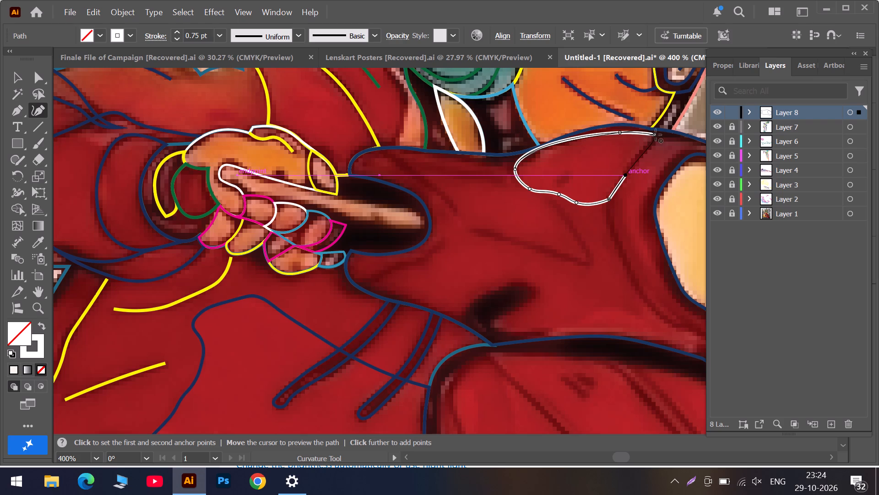
click(655, 137)
double_click(655, 137)
Fit the white shape's upper edge to the sleeve outline by moving its corner point and anchors and adding further anchors.
drag(655, 137, 660, 134)
drag(619, 132, 625, 129)
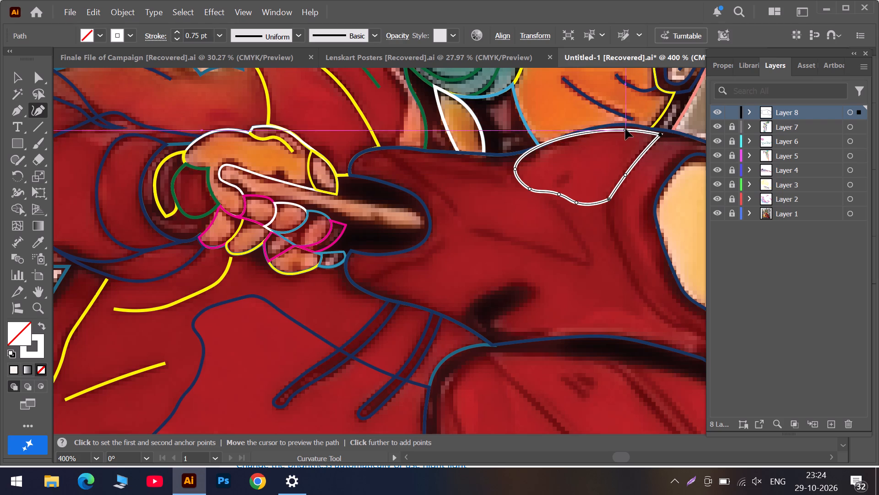
drag(625, 129, 643, 127)
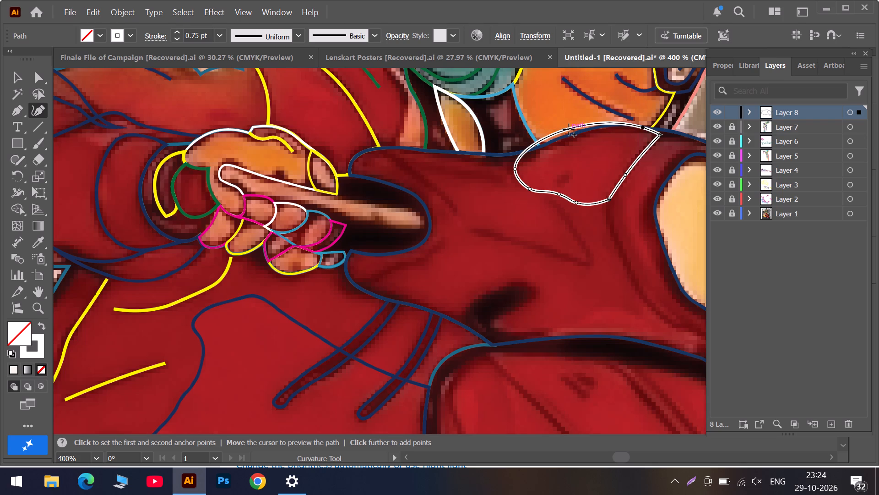
drag(569, 129, 569, 132)
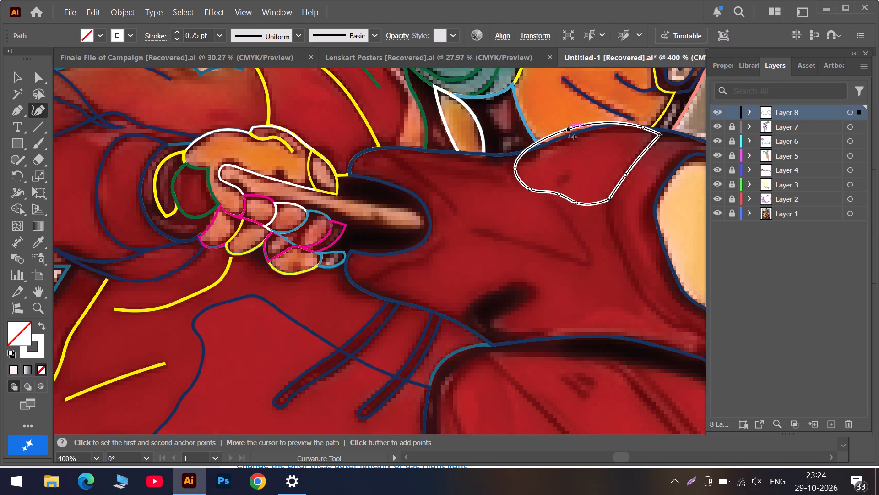
drag(569, 132, 573, 134)
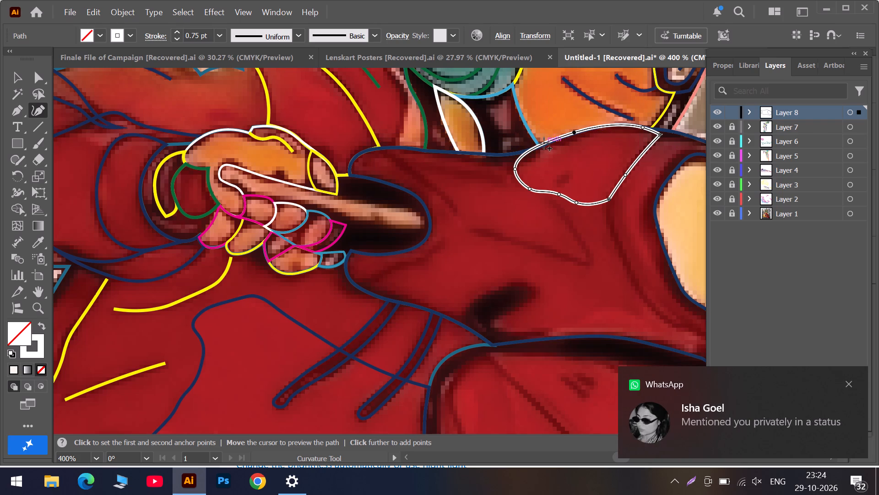
drag(543, 143, 538, 146)
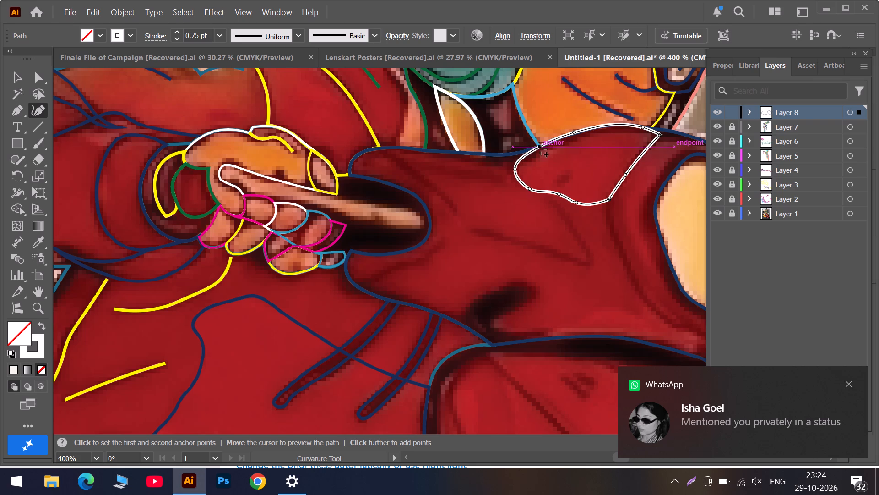
Refine the white inner shape by adding an anchor on its straight side and moving its upper corner and top-edge anchor onto the sleeve outline.
click(646, 148)
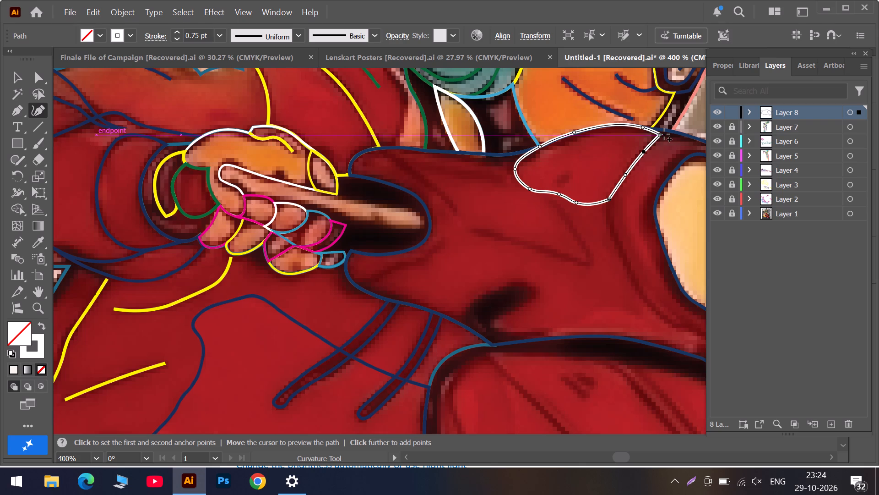
drag(663, 136, 665, 132)
drag(643, 128, 633, 126)
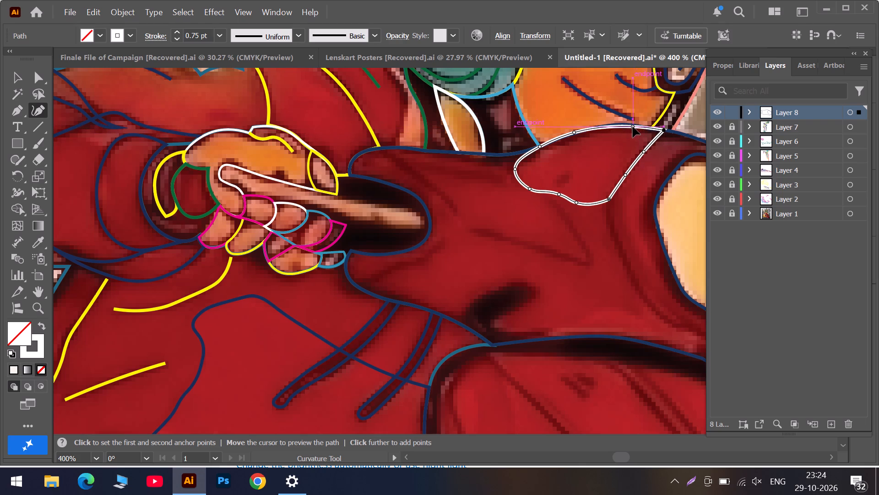
drag(633, 126, 626, 125)
Draw an open white V-shaped fold line with five anchors in the middle of the sleeve, below the closed white shape, and end the path.
scroll(506, 265, down, 1)
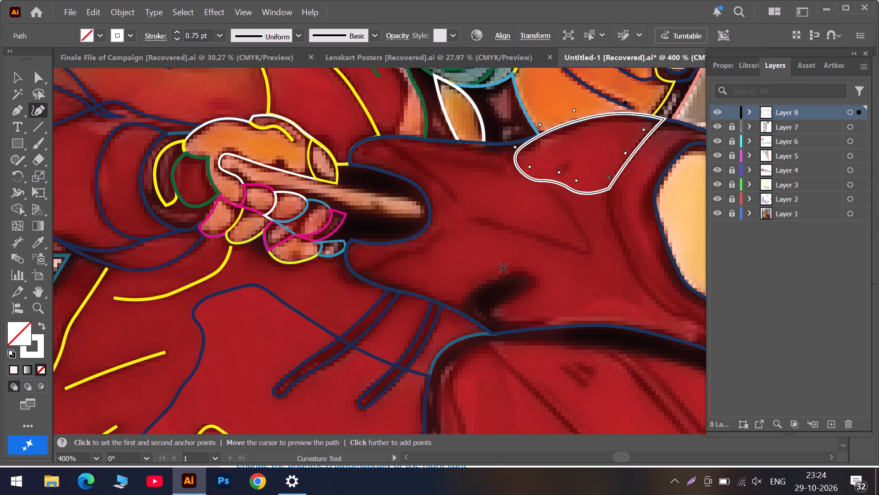
scroll(503, 268, down, 4)
scroll(441, 214, up, 5)
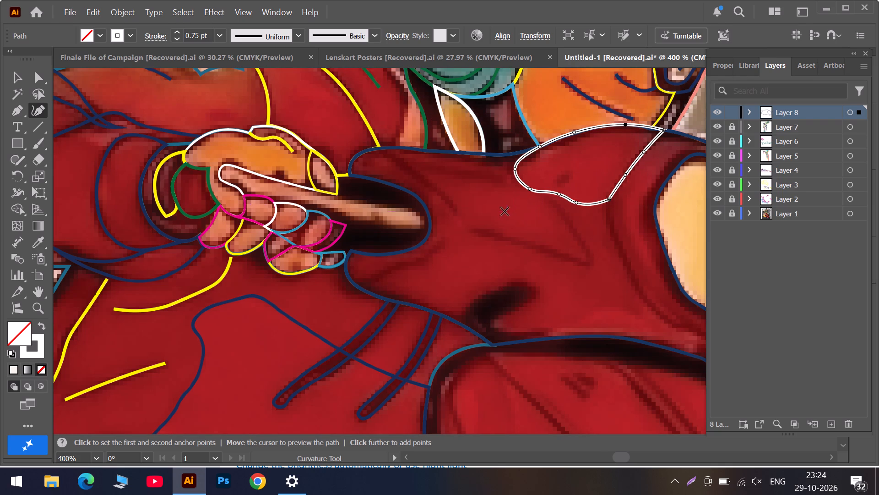
click(550, 198)
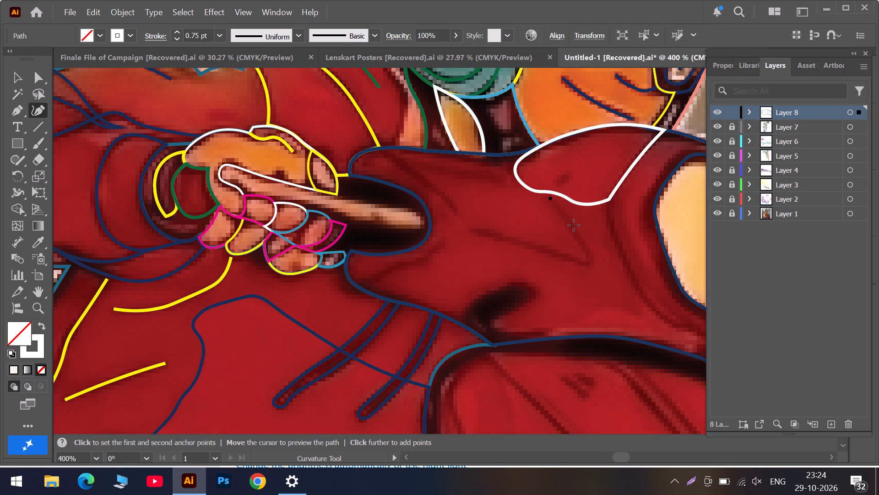
click(570, 229)
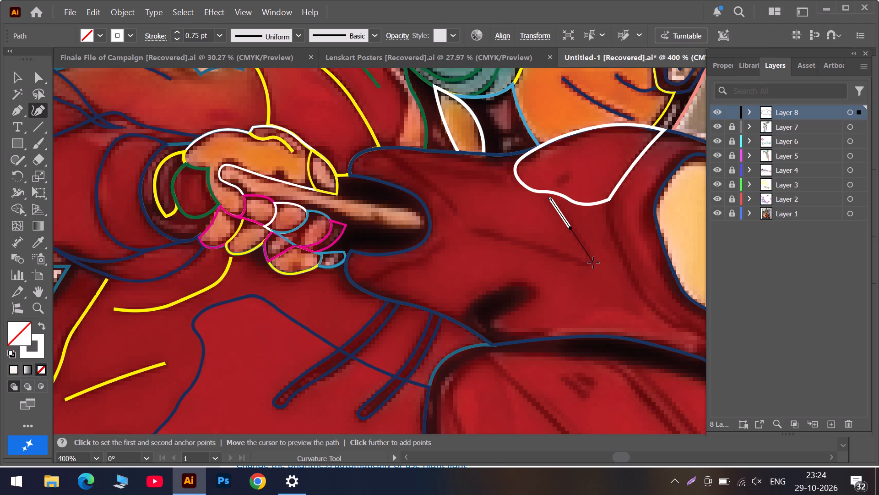
click(593, 263)
click(528, 247)
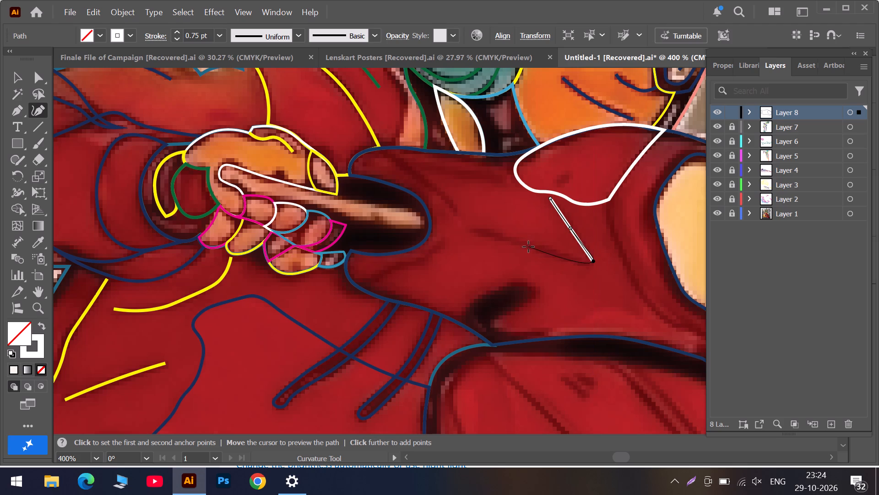
click(472, 232)
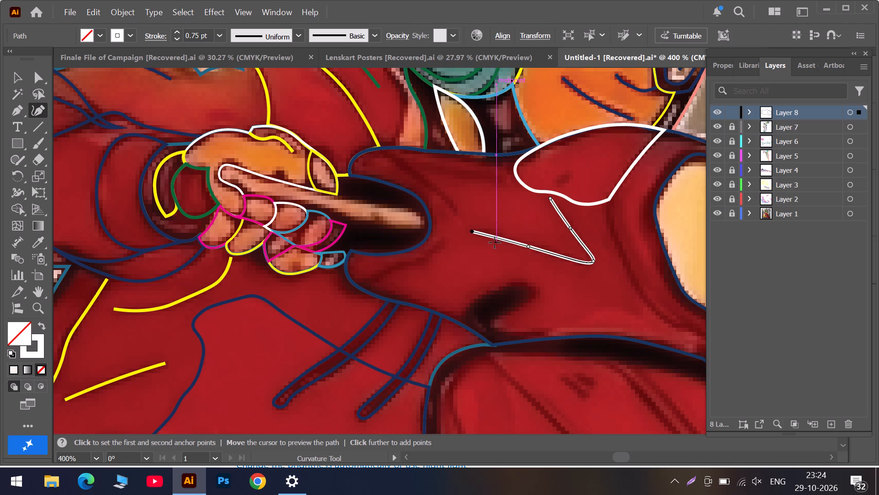
key(Escape)
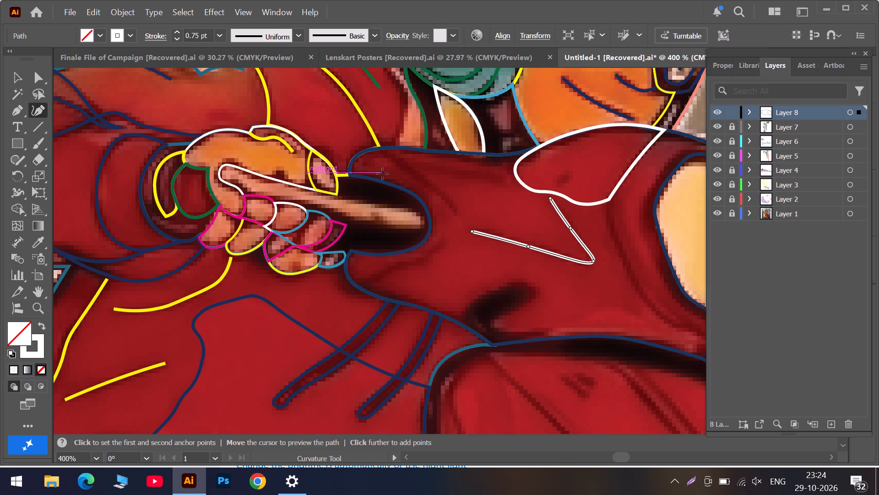
Draw a short white fold line slanting down from the sleeve's upper edge near the pointing finger, and adjust its anchors to the dark crease.
alt+scroll(382, 174, up, 2)
click(386, 159)
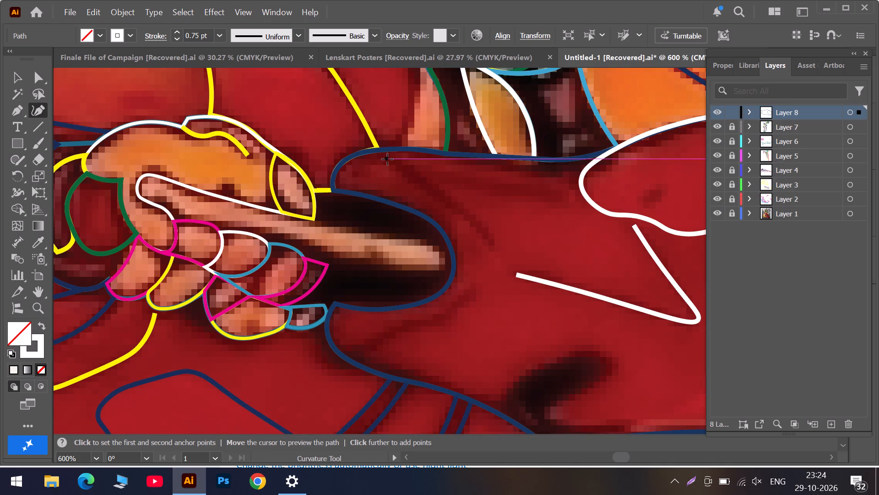
click(420, 181)
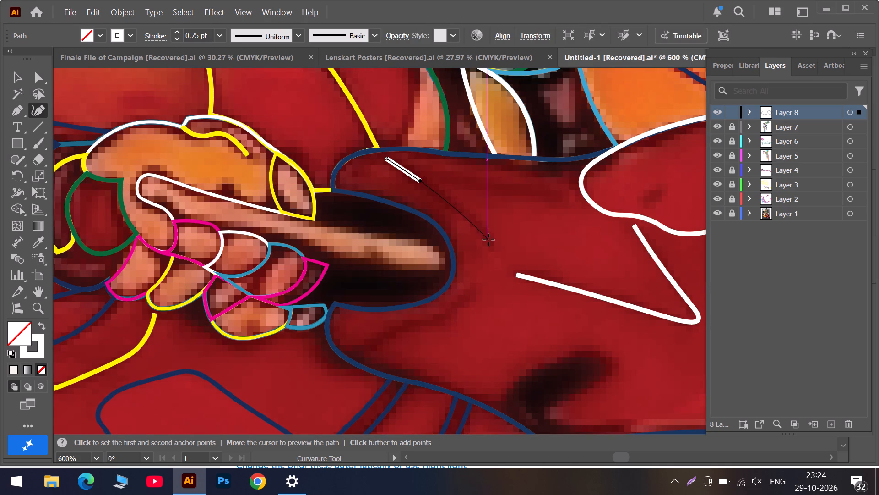
click(488, 240)
drag(455, 205, 458, 204)
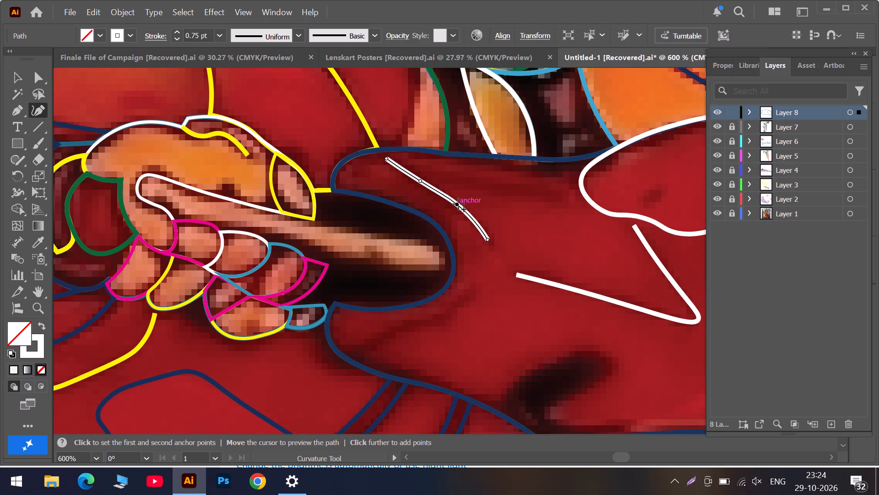
drag(458, 204, 450, 202)
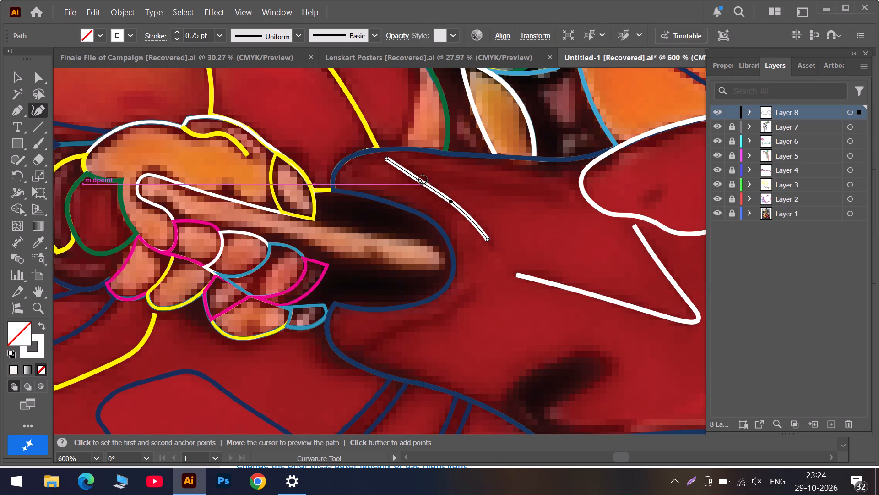
click(420, 179)
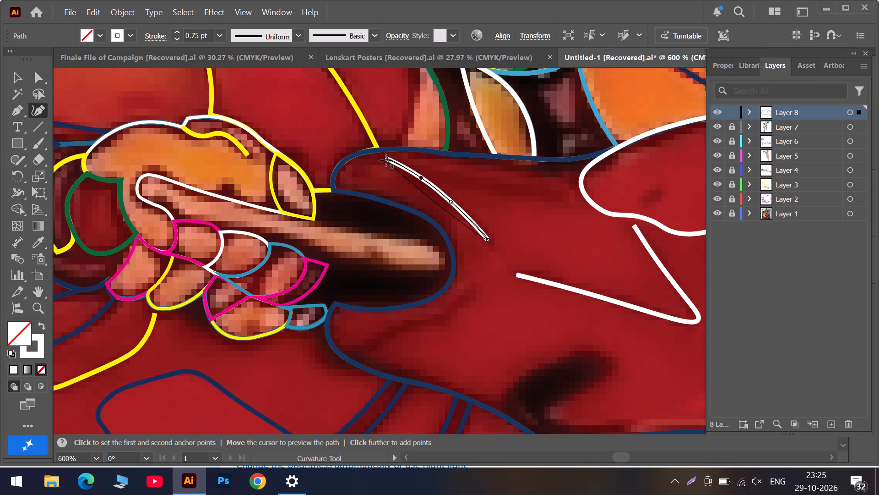
Move the upper end anchor of the slanted white fold line onto the sleeve's upper outline and end the path.
key(Escape)
drag(388, 159, 370, 151)
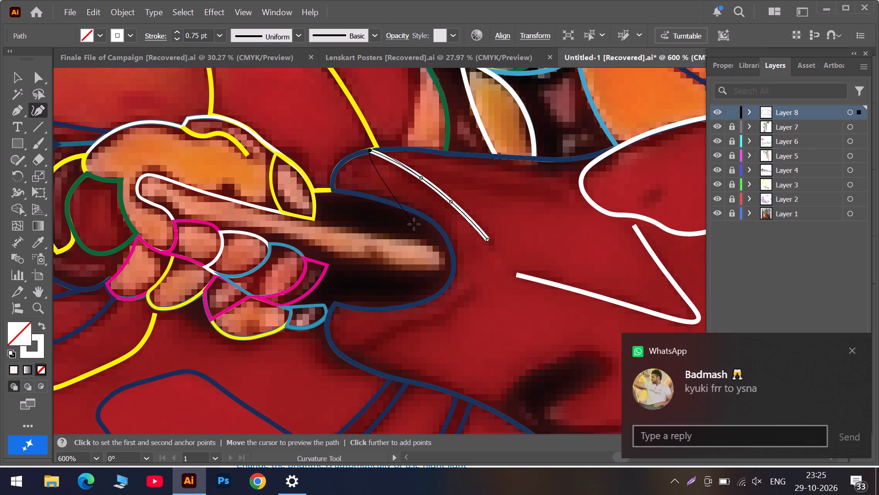
alt+scroll(414, 224, down, 1)
alt+scroll(414, 224, up, 2)
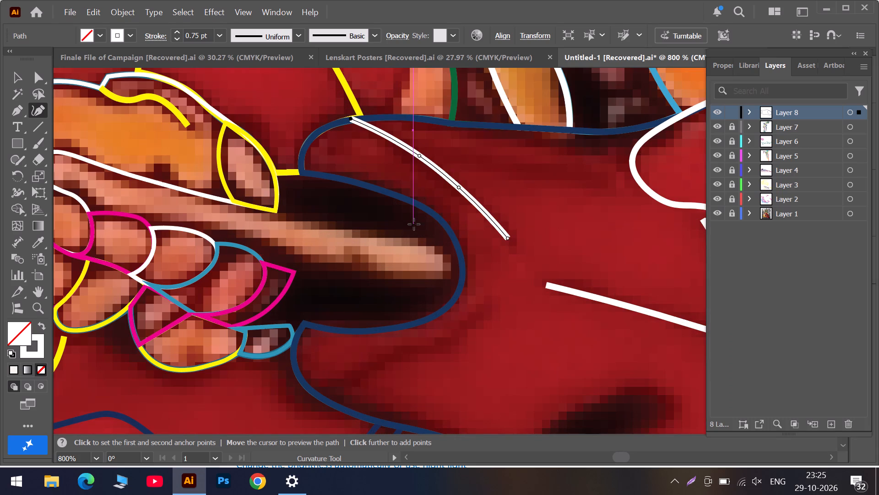
key(Escape)
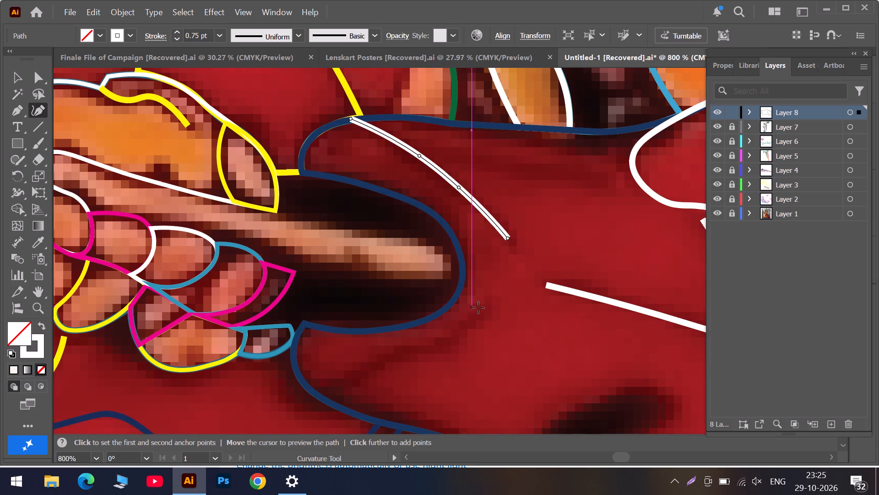
Draw a curved white fold line with five anchors below the cuff opening, ending on the sleeve's lower outline, and end the path.
click(488, 308)
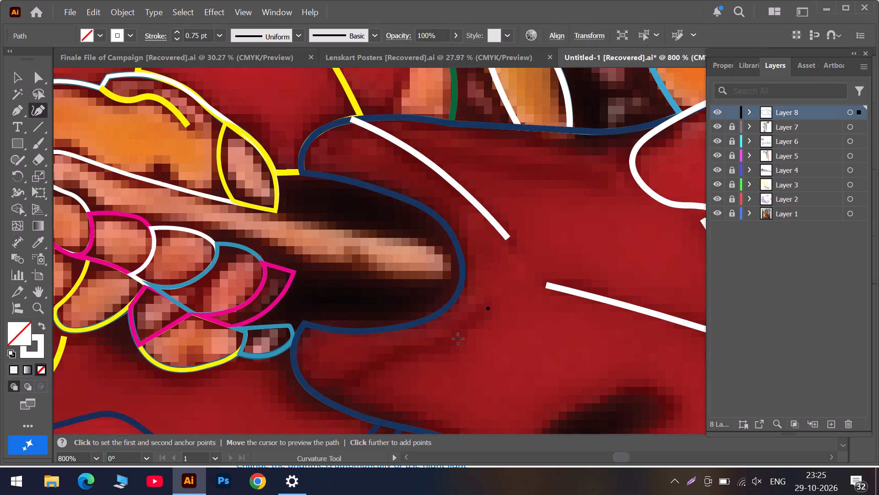
click(454, 339)
click(423, 347)
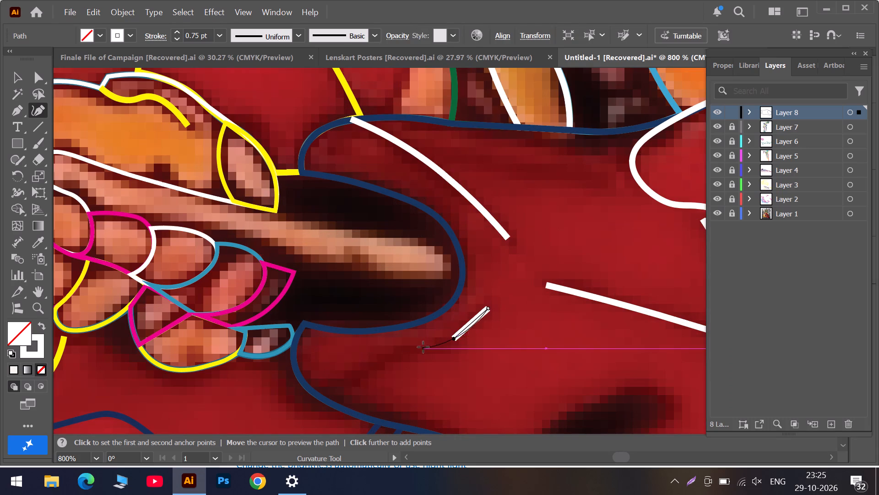
click(377, 363)
click(329, 390)
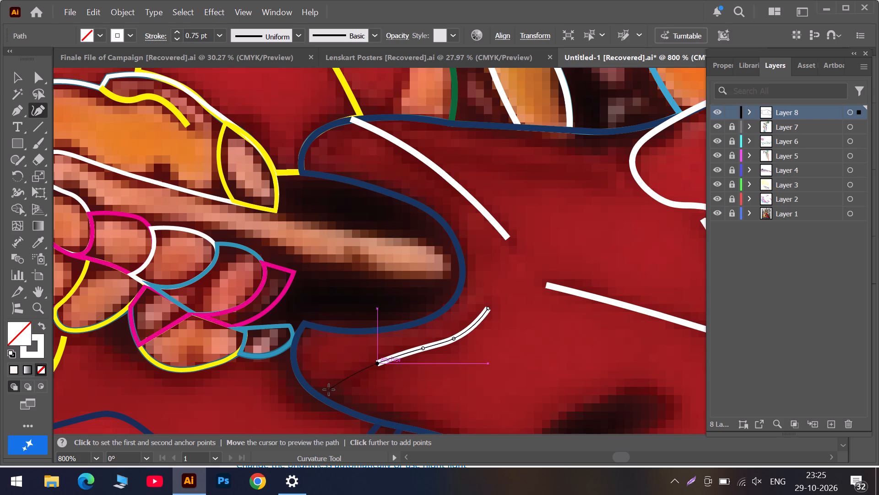
drag(329, 390, 316, 396)
key(Escape)
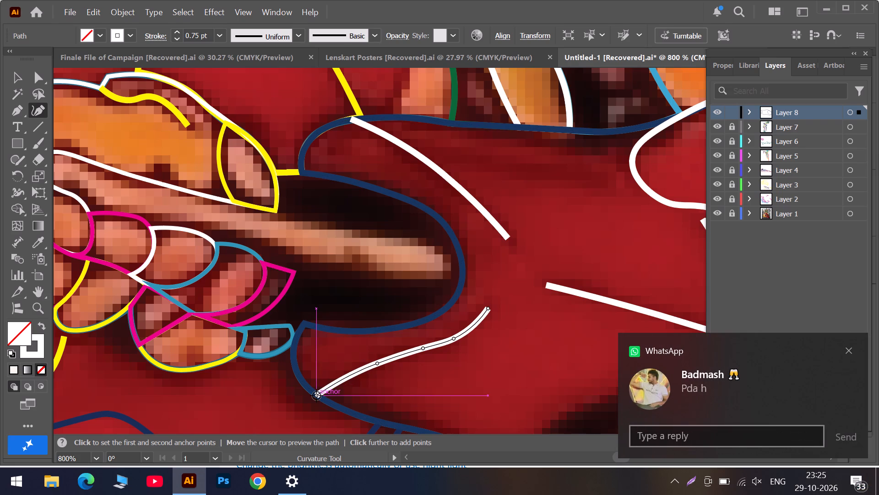
Draw a short white fold line with three anchors under the sleeve's upper edge, between the slanted fold line and the closed white shape.
alt+scroll(480, 378, down, 2)
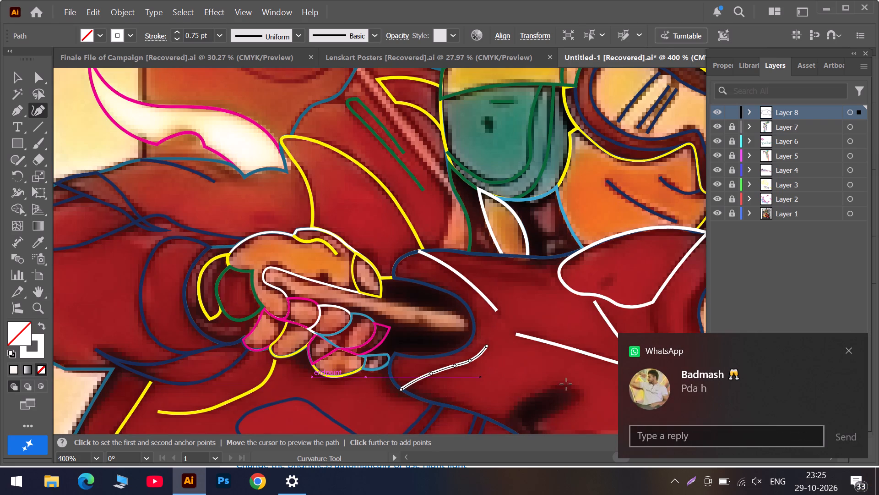
click(852, 352)
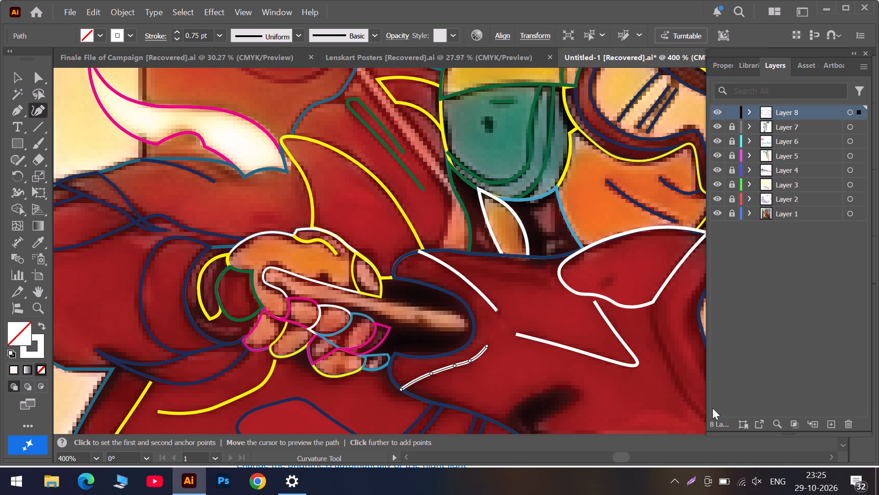
scroll(695, 369, down, 6)
scroll(559, 286, down, 1)
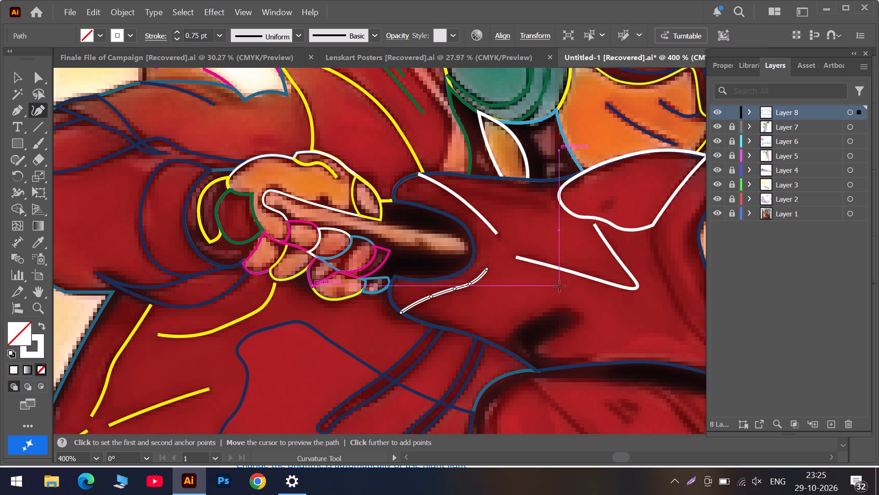
scroll(559, 286, down, 1)
click(460, 180)
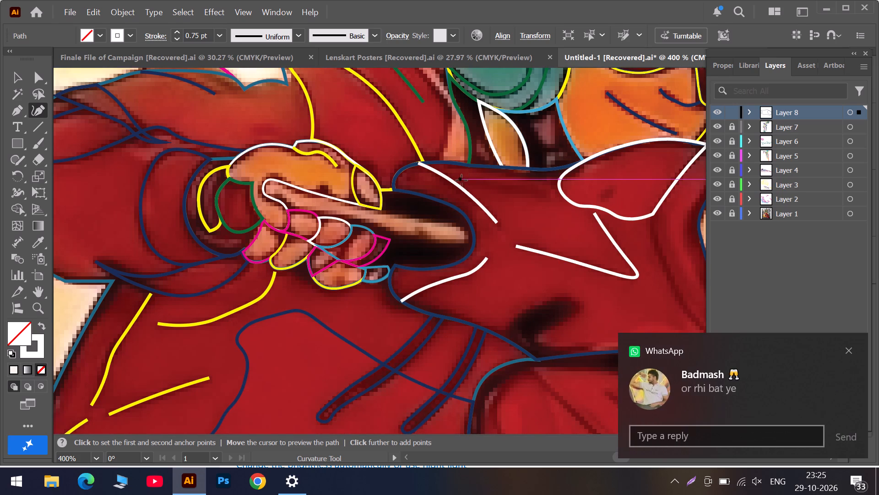
click(494, 187)
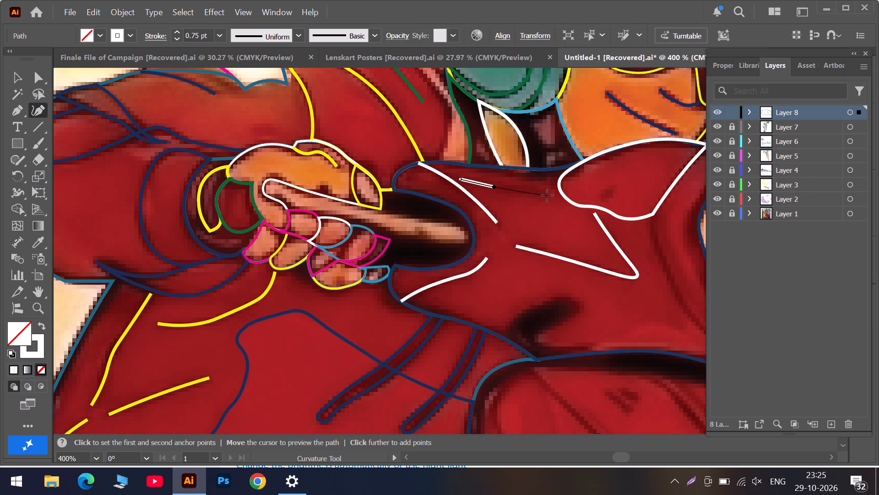
click(547, 194)
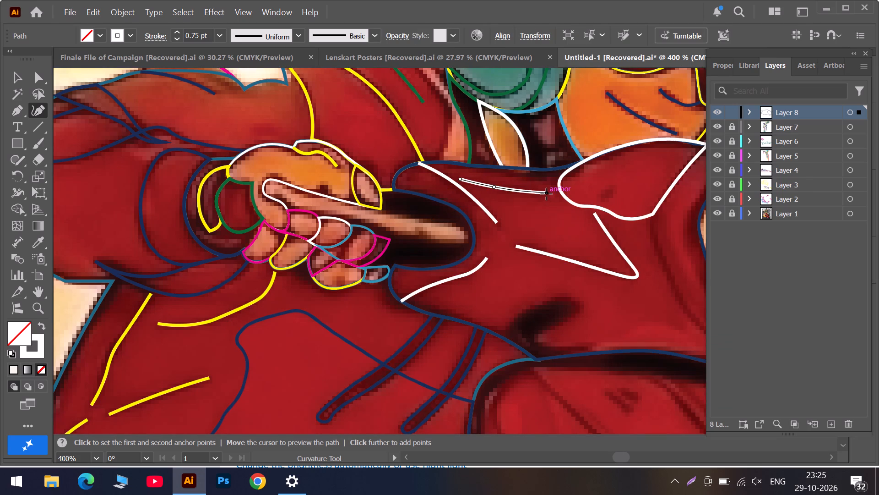
key(Escape)
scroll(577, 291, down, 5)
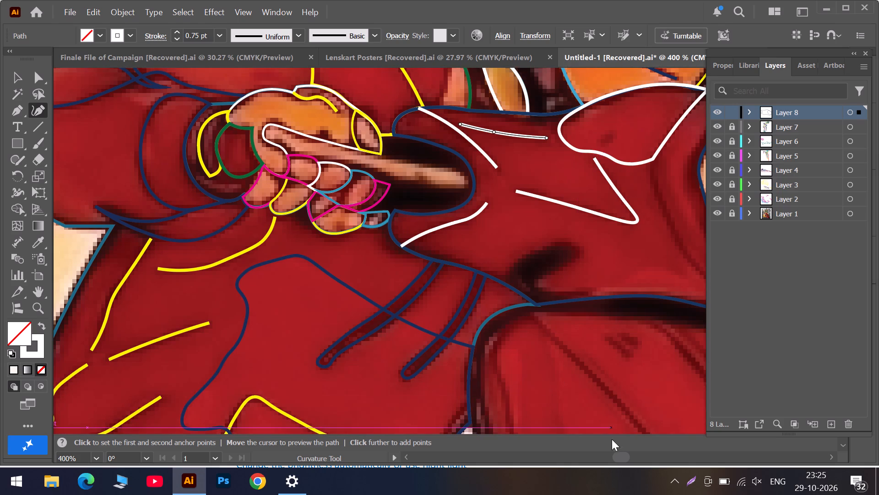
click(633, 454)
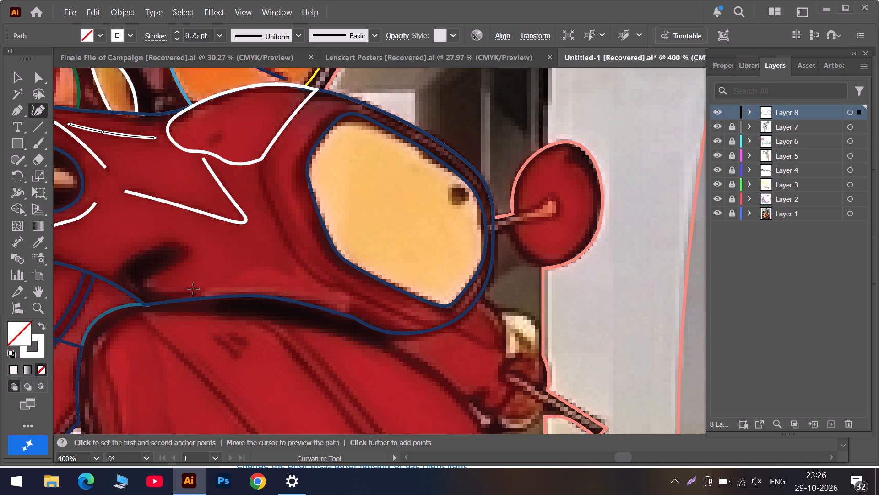
Trace a closed white highlight shape above the sleeve's lower edge, with a wavy top and small notch, closing it with a corner point.
alt+scroll(193, 289, up, 1)
click(203, 297)
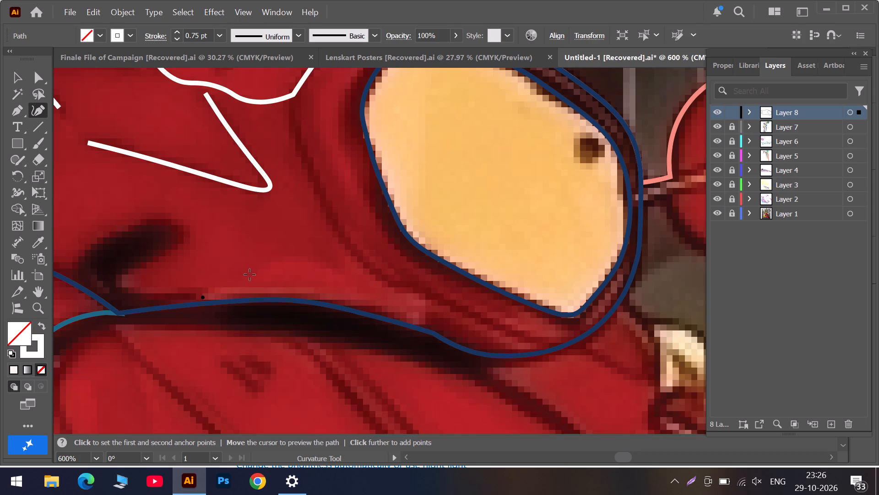
click(233, 286)
click(261, 269)
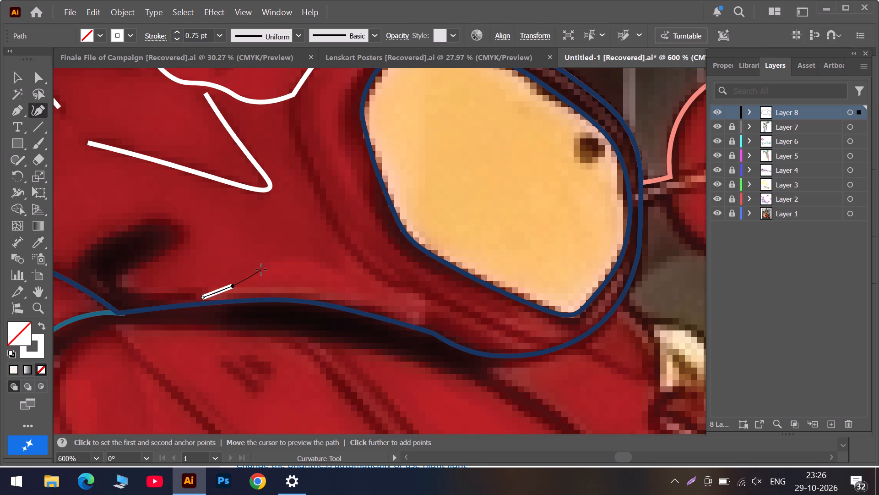
click(294, 259)
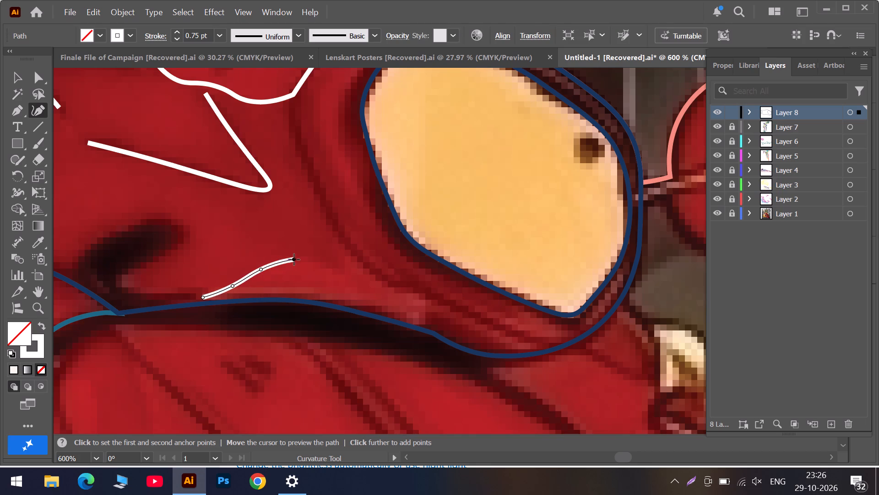
click(342, 273)
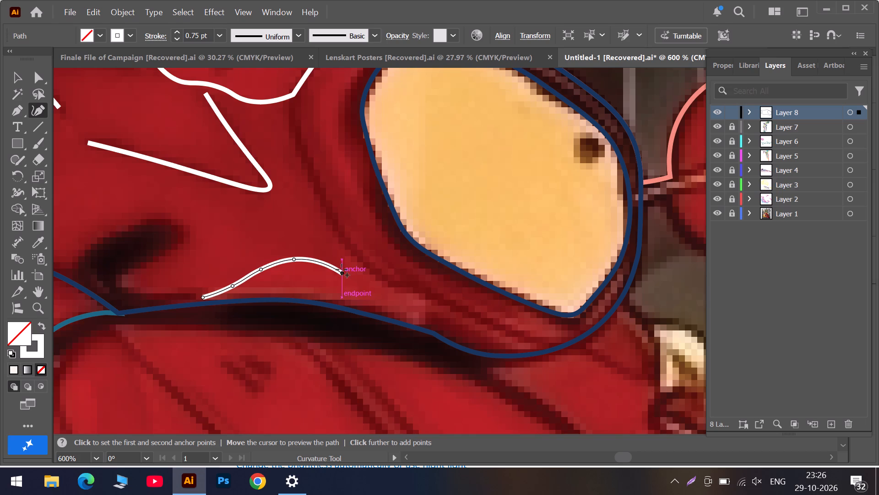
click(338, 259)
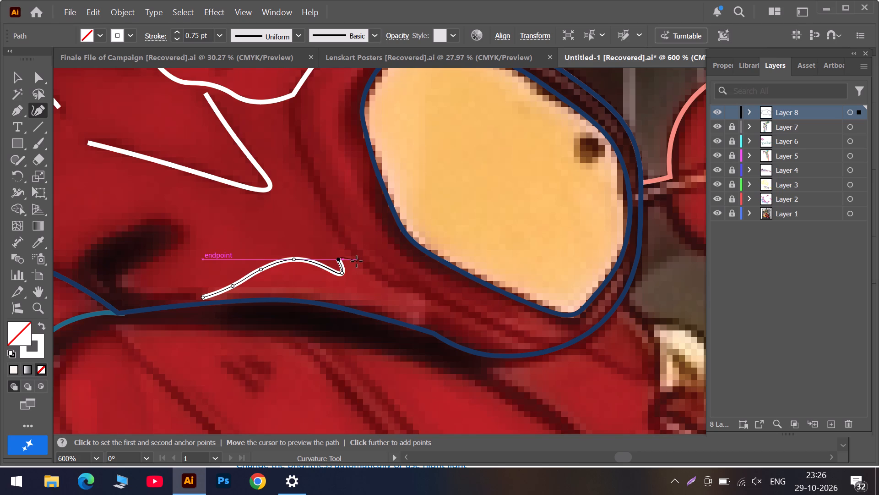
click(357, 261)
click(384, 287)
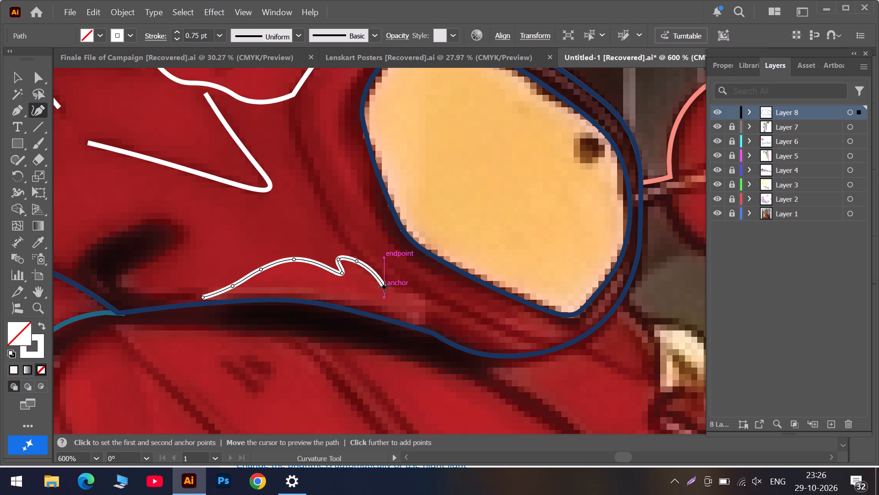
click(415, 291)
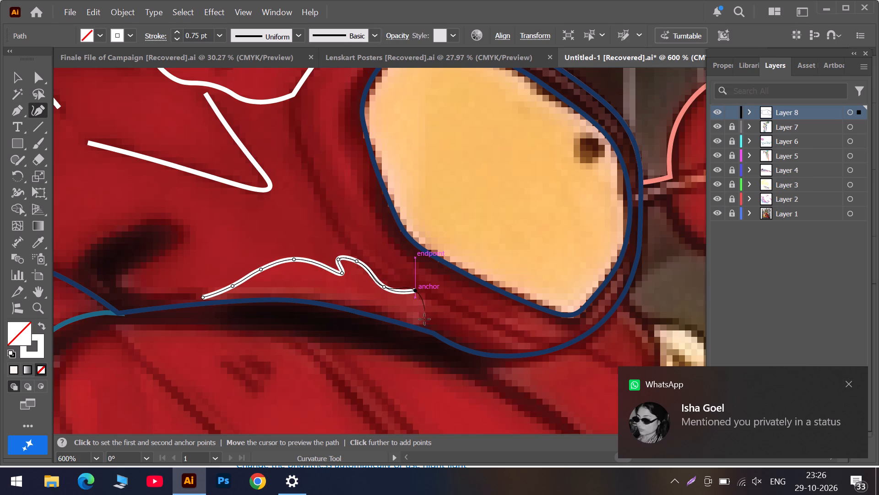
click(427, 324)
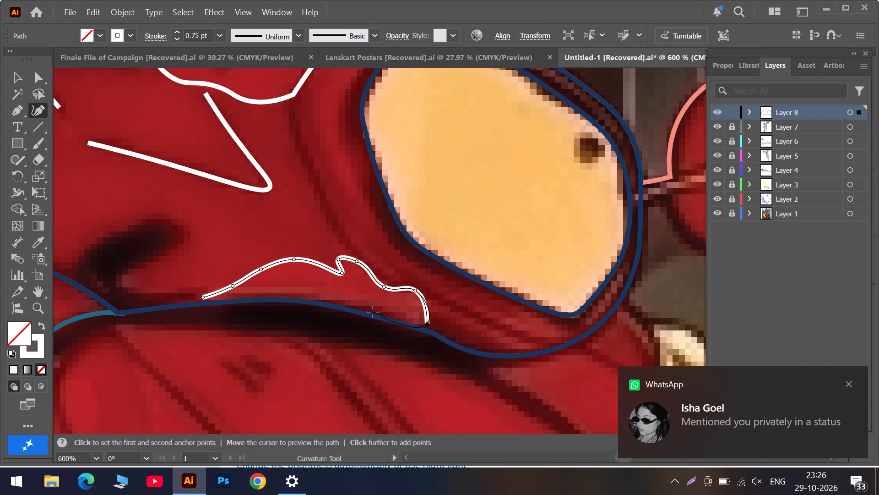
drag(373, 312, 365, 309)
click(301, 297)
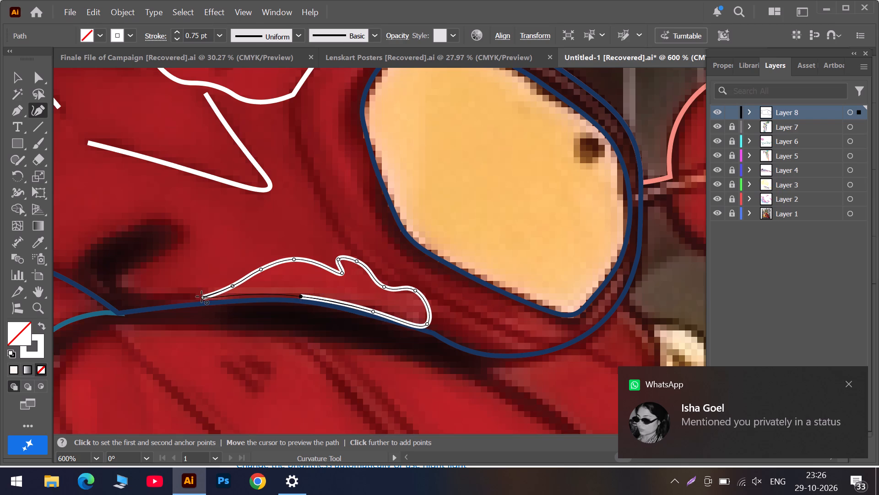
double_click(201, 297)
Fit the highlight shape's lower edge to the navy sleeve outline by moving its anchors and making its lower end a corner point.
drag(201, 297, 195, 302)
drag(298, 296, 245, 298)
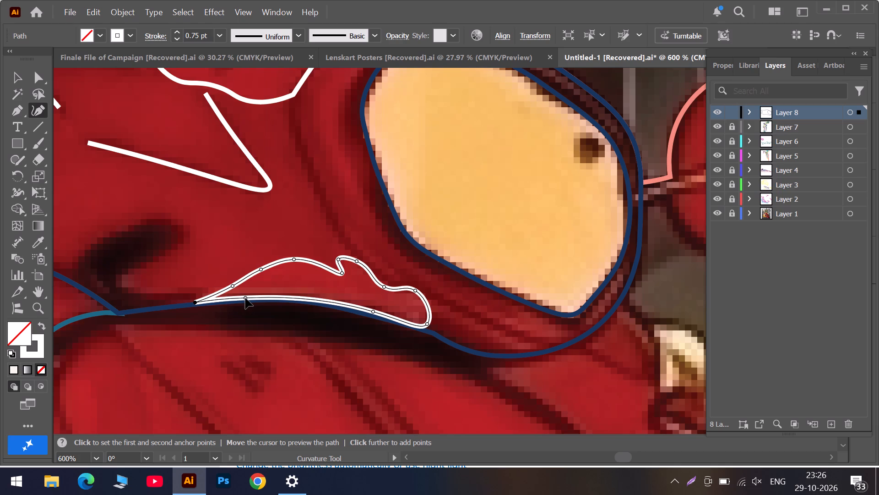
drag(245, 298, 239, 300)
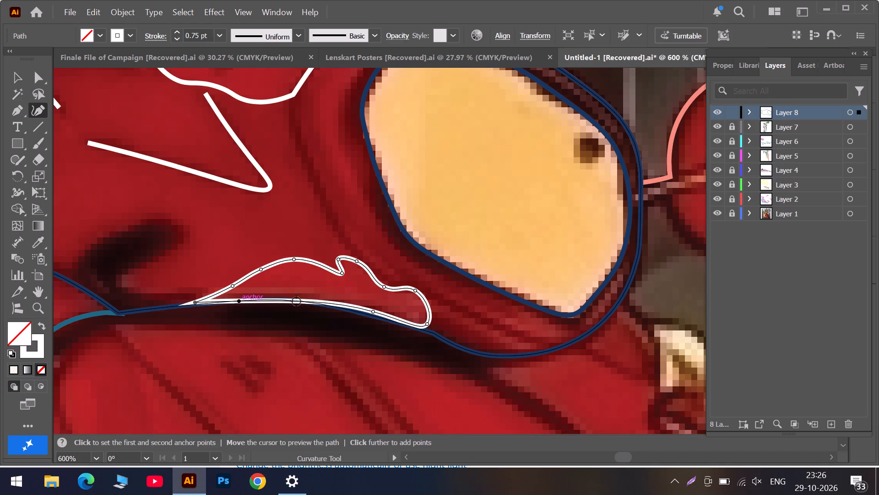
drag(374, 311, 370, 312)
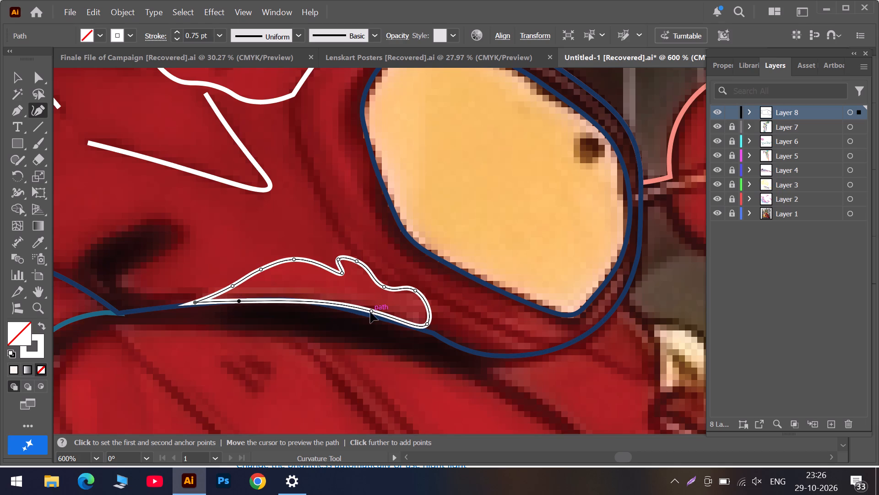
drag(370, 312, 368, 313)
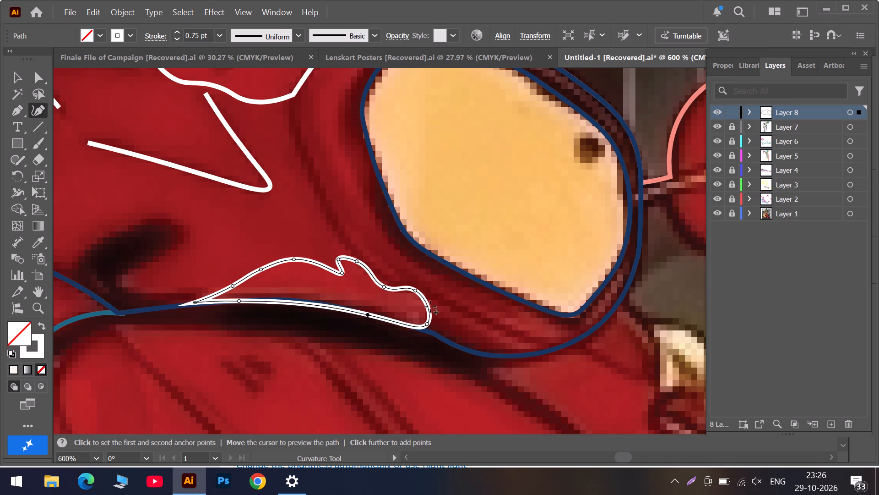
double_click(427, 325)
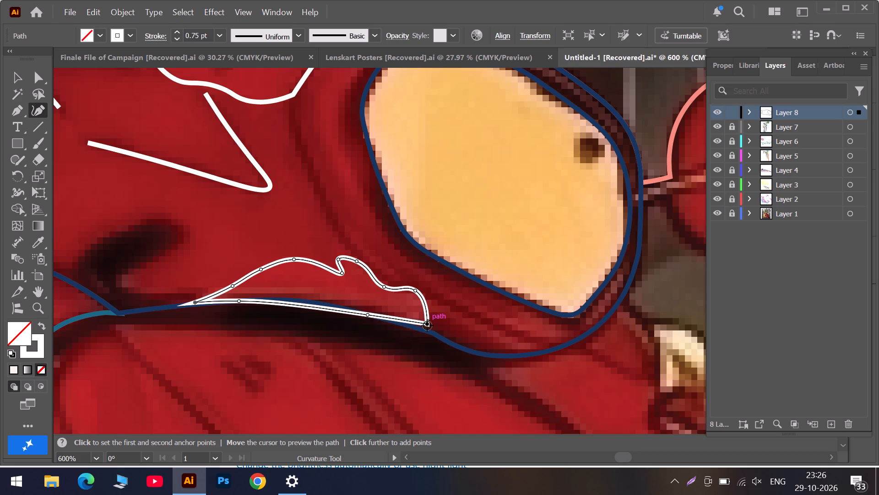
drag(427, 325, 424, 329)
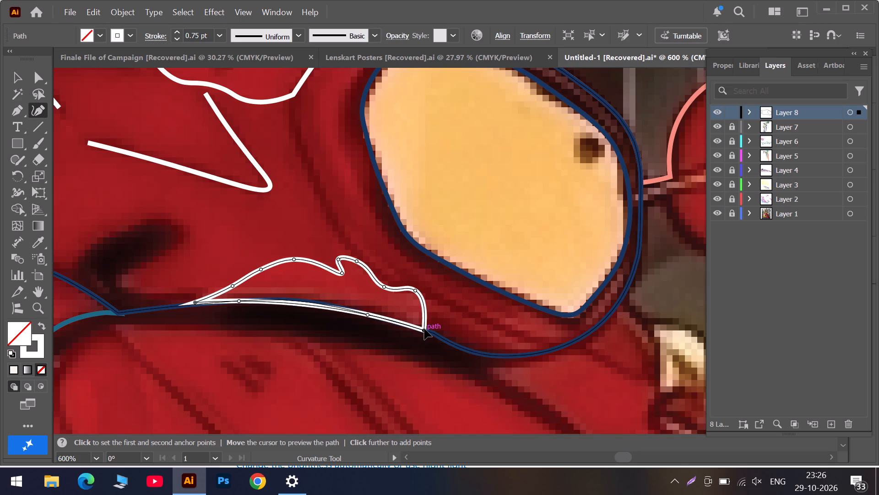
drag(424, 329, 422, 329)
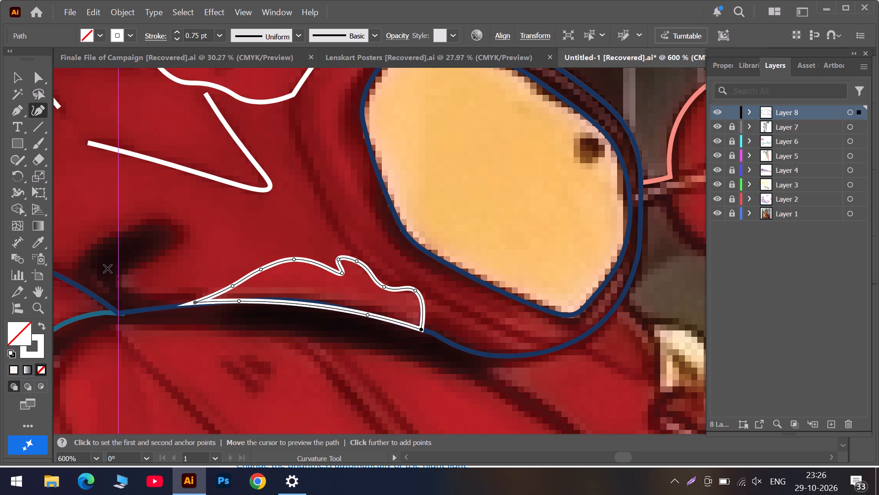
Draw an open white curve around the inner side of the cuff opening, from the sleeve's upper edge to the lower navy cuff outline.
scroll(163, 294, down, 5)
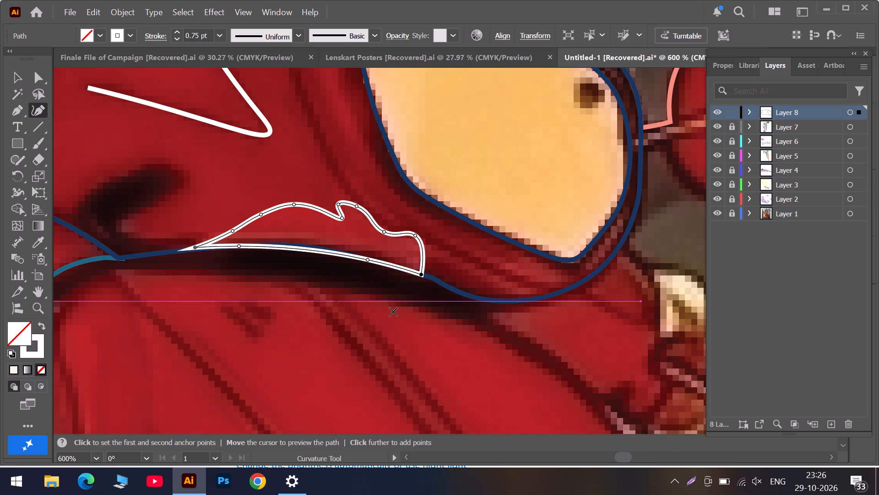
scroll(396, 312, down, 4)
scroll(400, 311, up, 15)
scroll(347, 260, up, 5)
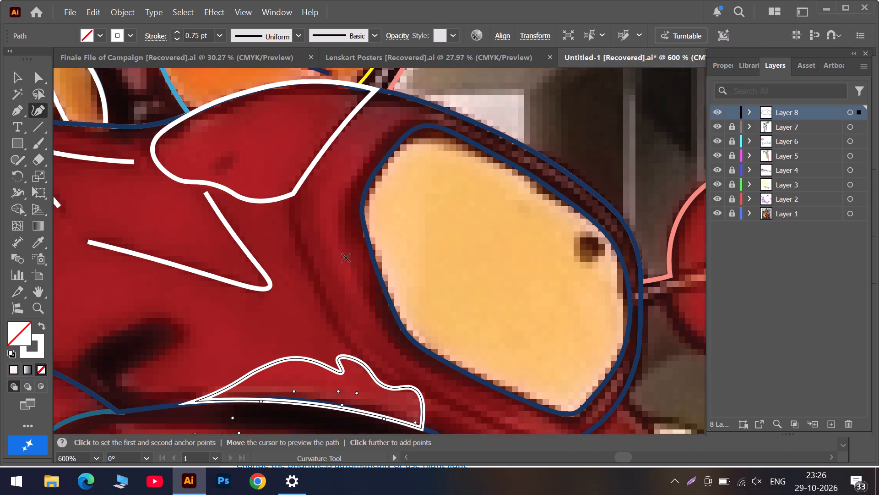
scroll(346, 255, up, 1)
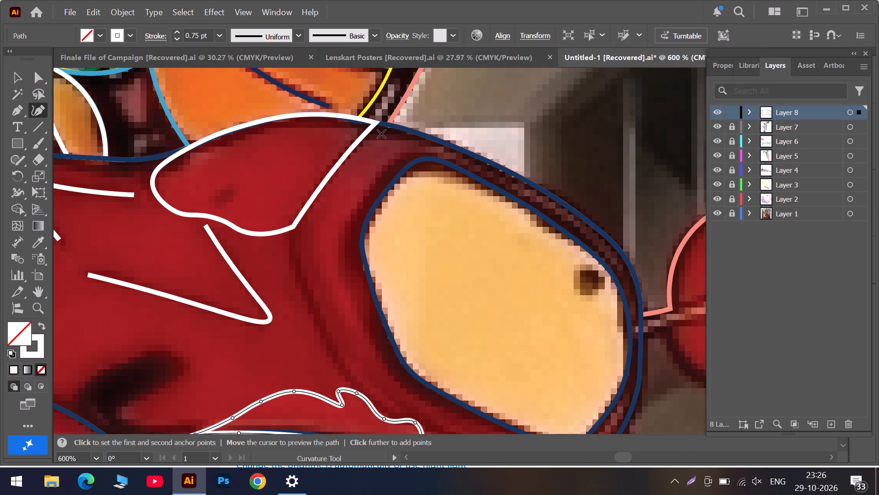
click(381, 130)
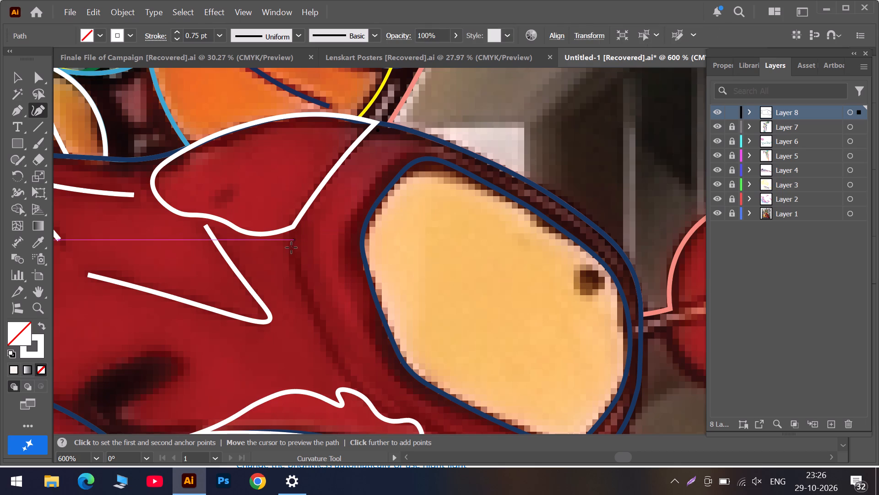
click(291, 247)
click(304, 290)
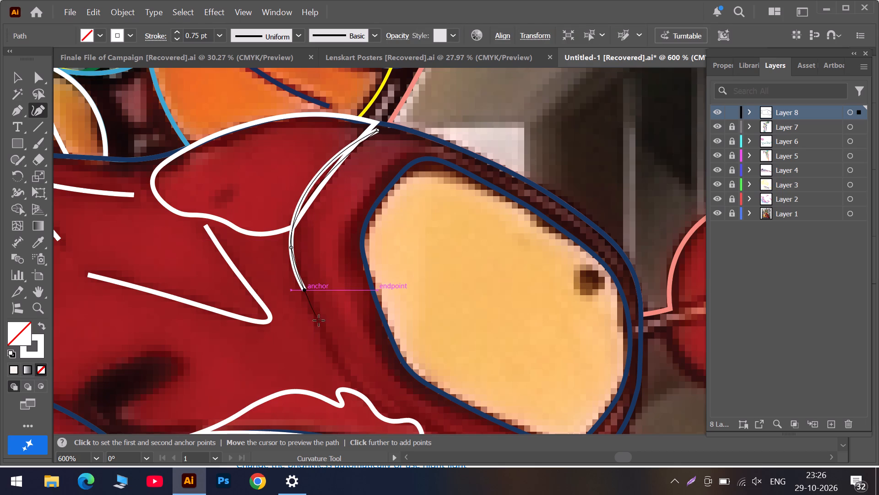
click(330, 347)
scroll(332, 351, down, 5)
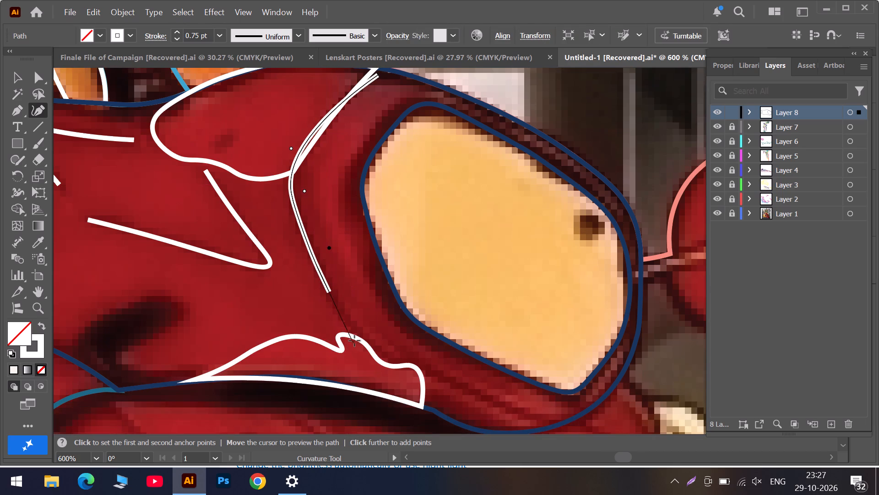
click(355, 328)
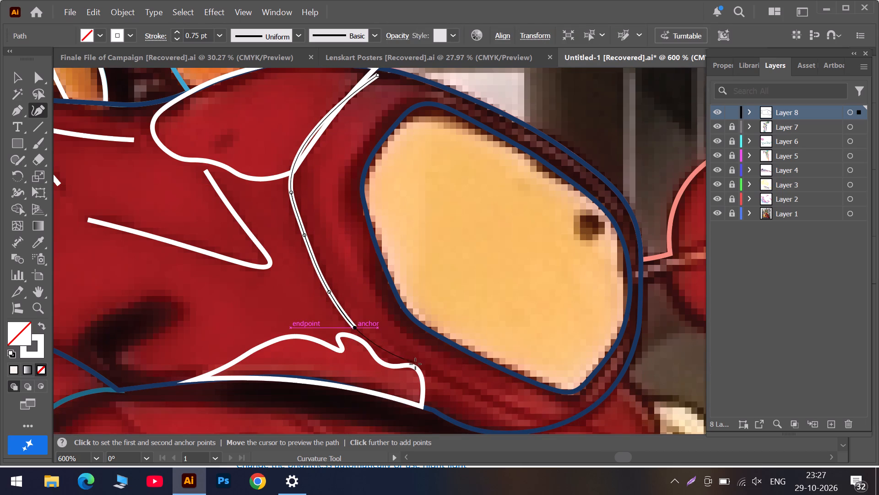
click(392, 358)
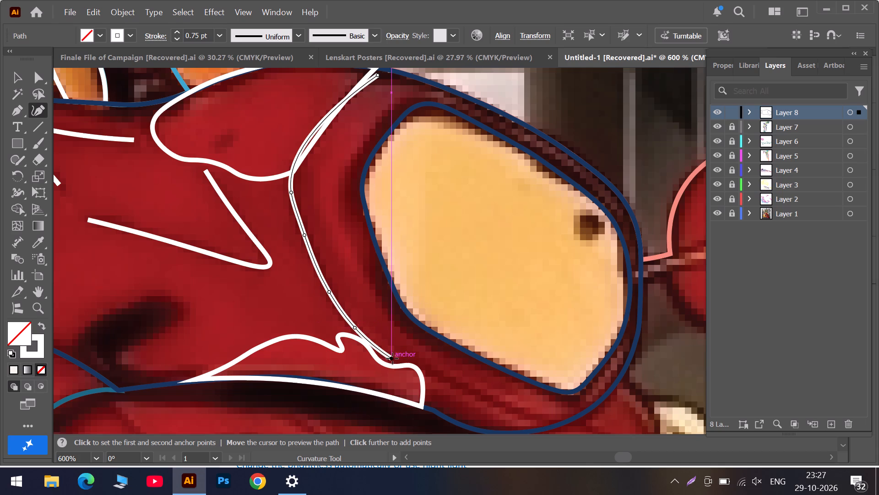
click(422, 362)
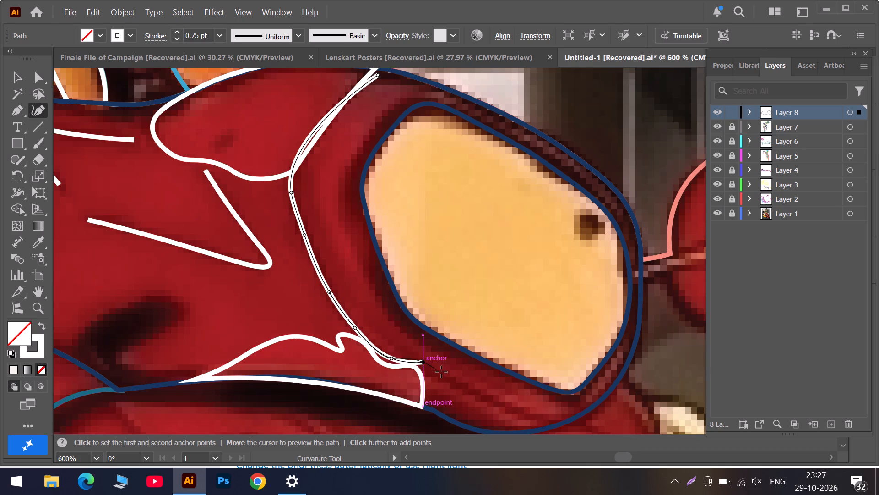
click(454, 383)
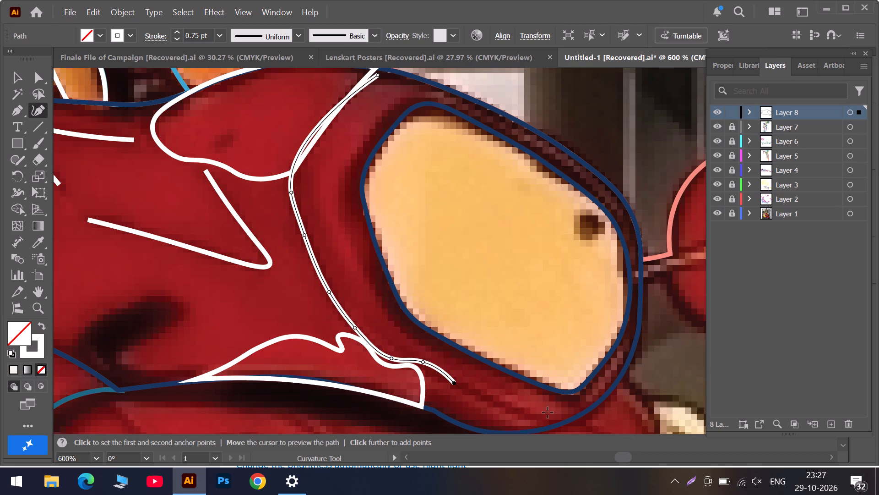
click(554, 419)
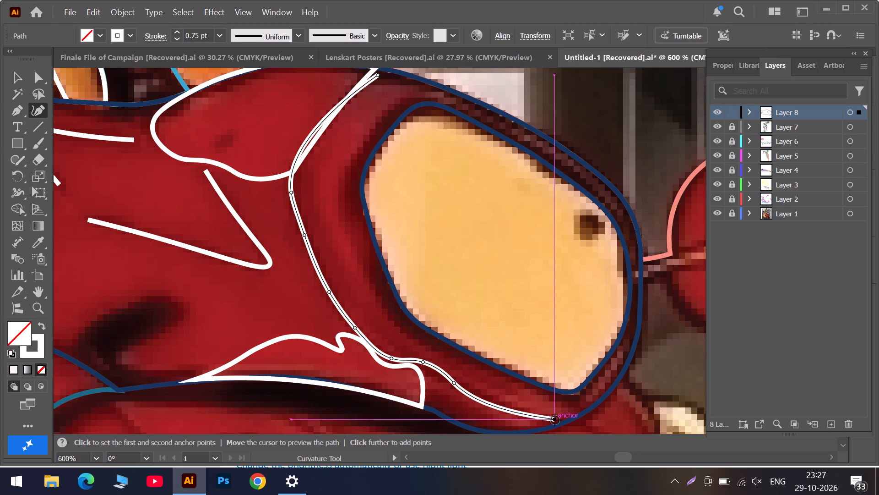
click(585, 407)
drag(585, 407, 593, 404)
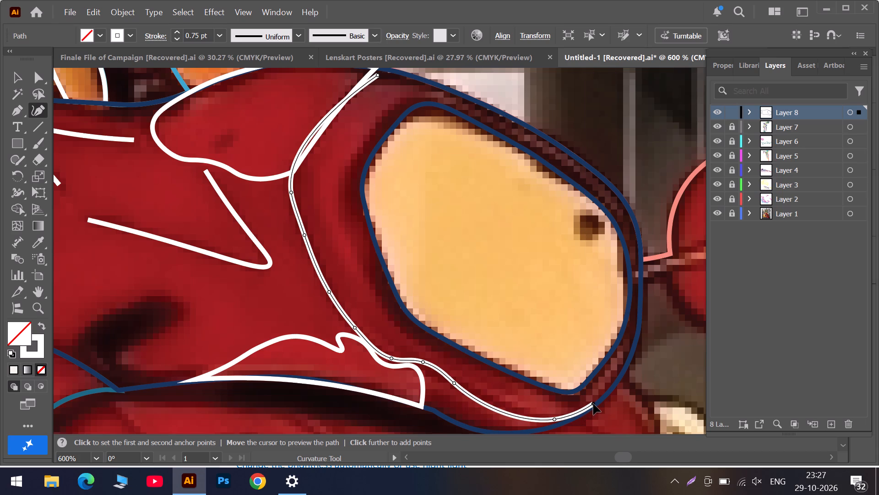
drag(593, 404, 594, 403)
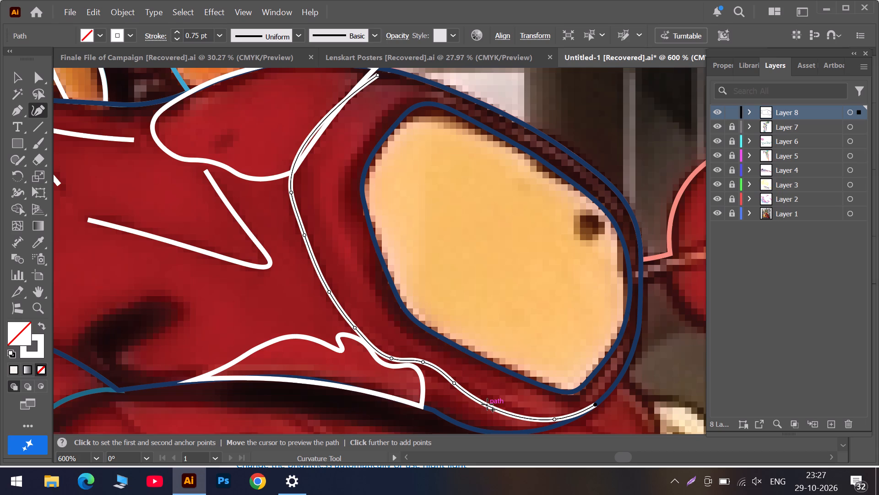
Fit the lower part of the cuff curve to the wavy highlight shape and the dark crease by adding and moving anchors.
drag(487, 404, 493, 402)
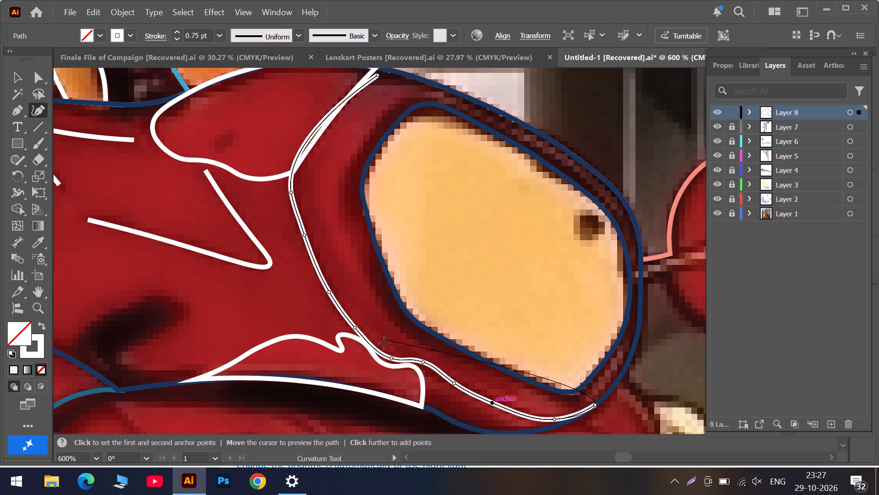
drag(393, 359, 379, 359)
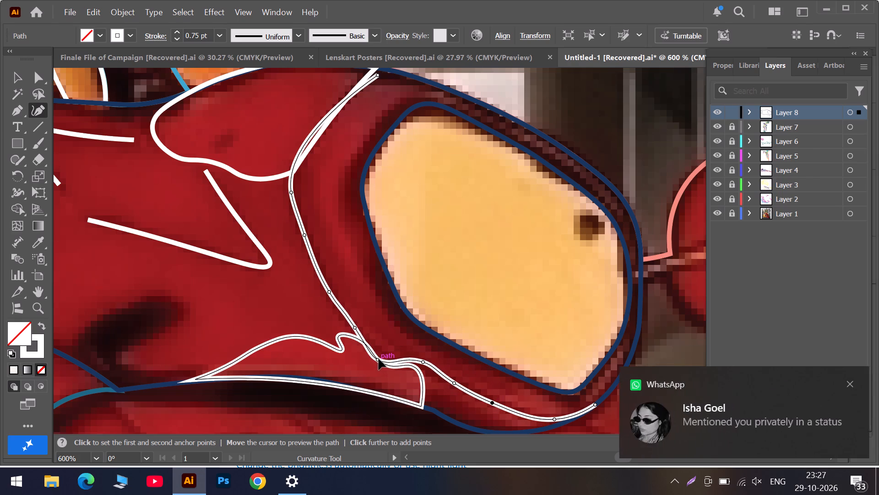
drag(379, 359, 374, 352)
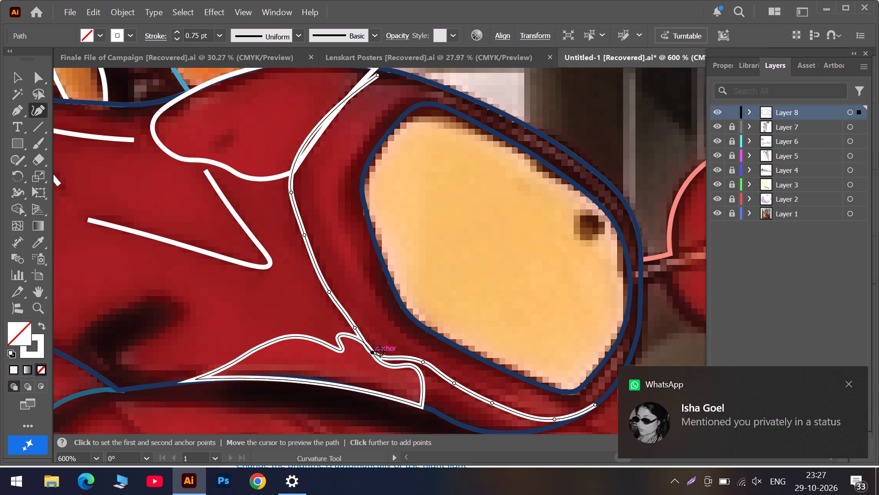
drag(399, 357, 393, 366)
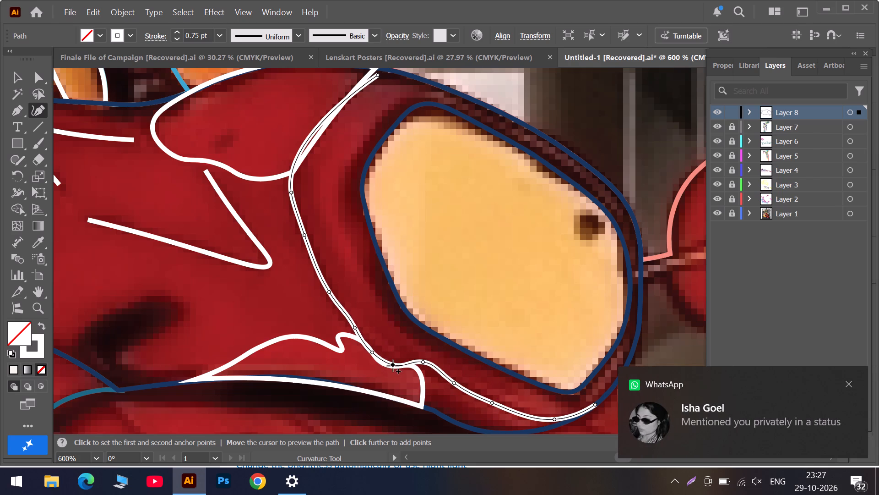
drag(393, 366, 383, 365)
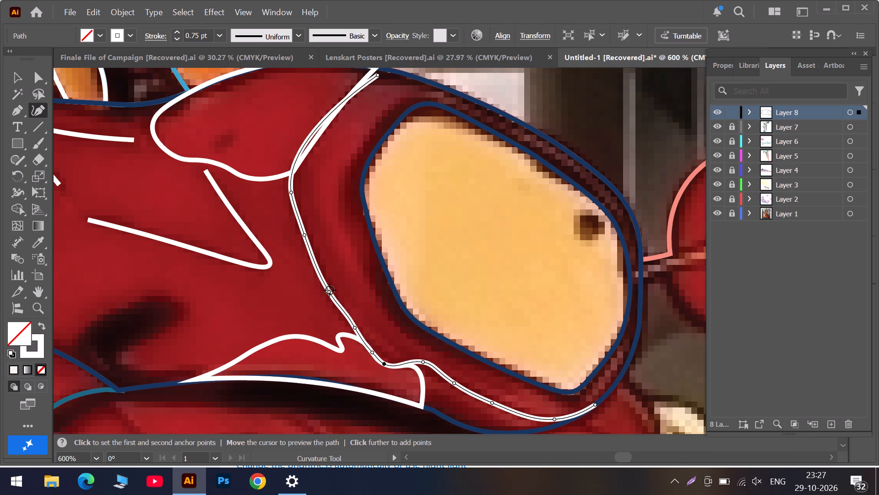
drag(330, 290, 326, 279)
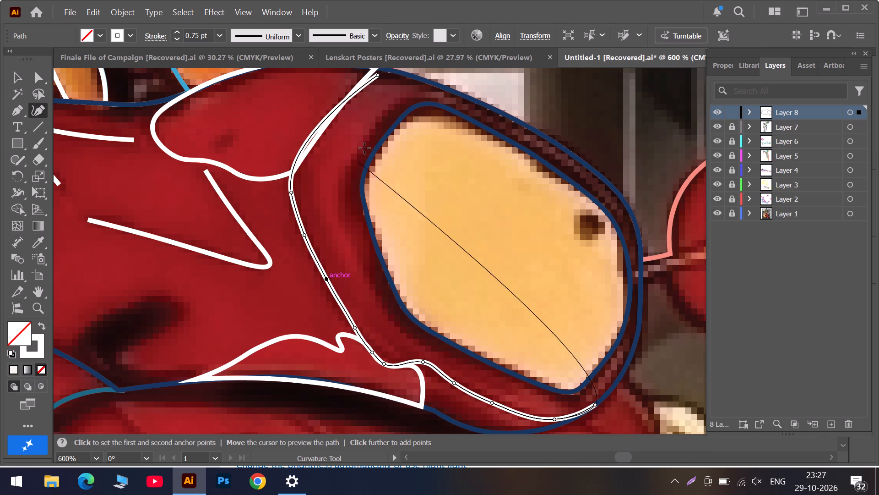
Fit the cuff curve's upper part to the closed white shape's edge, adding a corner point at that shape's lower tip.
scroll(310, 134, up, 1)
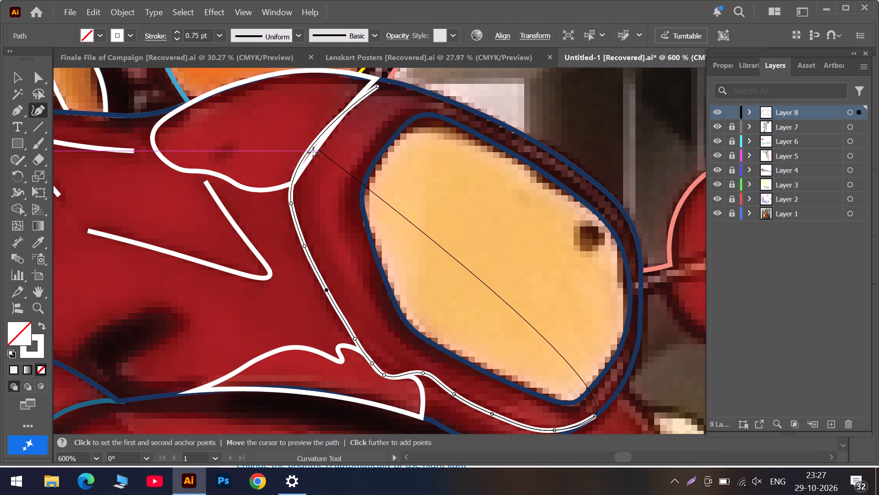
drag(307, 154, 311, 157)
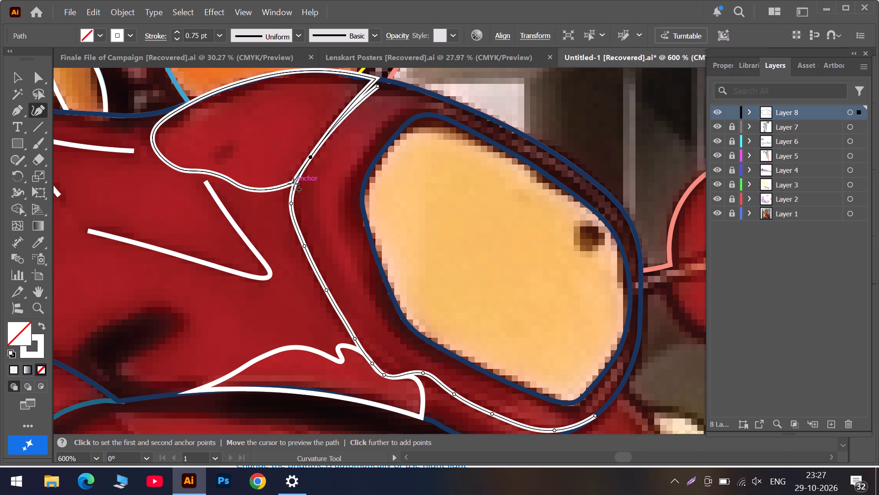
double_click(295, 184)
drag(295, 184, 294, 183)
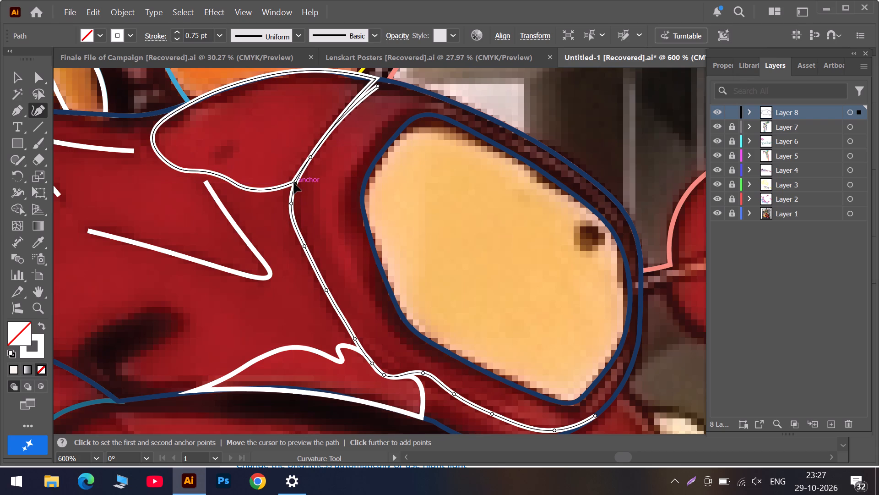
drag(294, 183, 290, 183)
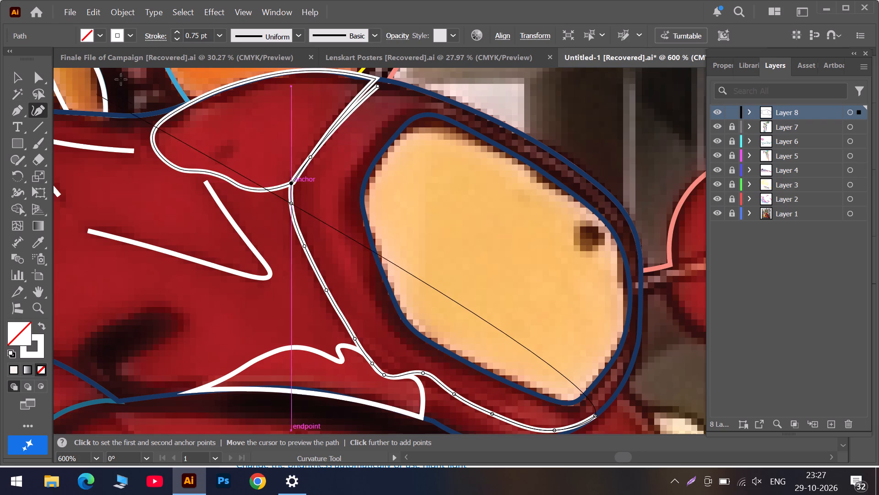
Change the cuff curve's stroke colour to yellow.
click(130, 32)
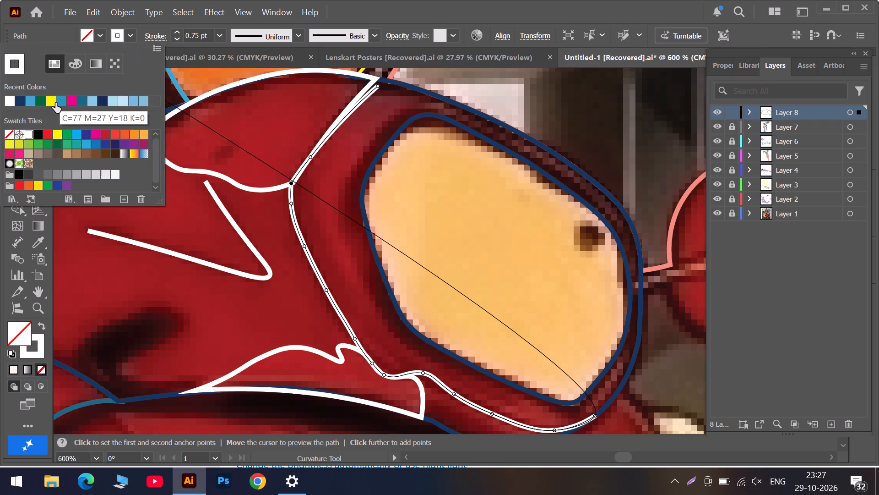
click(54, 104)
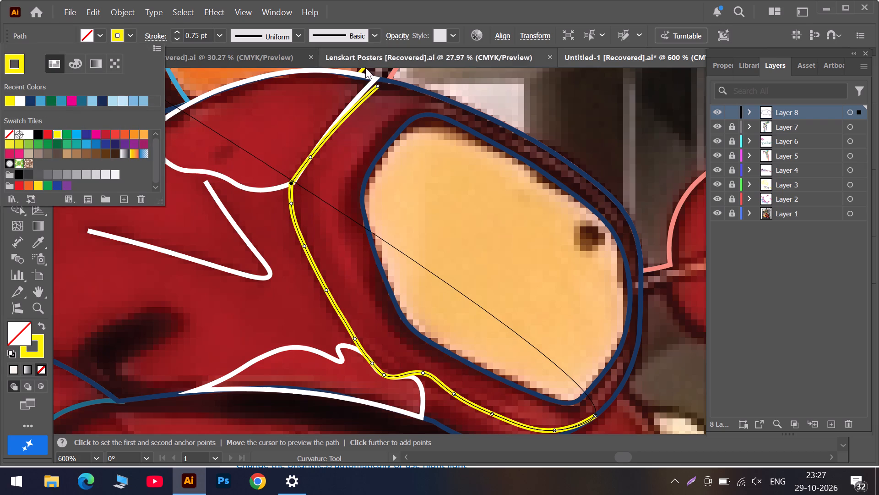
click(375, 82)
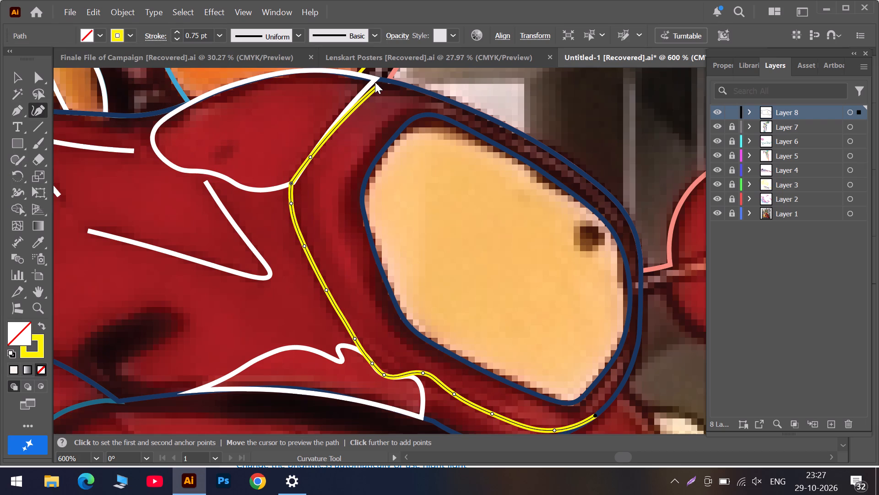
Move the yellow curve's top endpoint onto the closed white shape's upper corner, where it meets the navy outline.
click(375, 82)
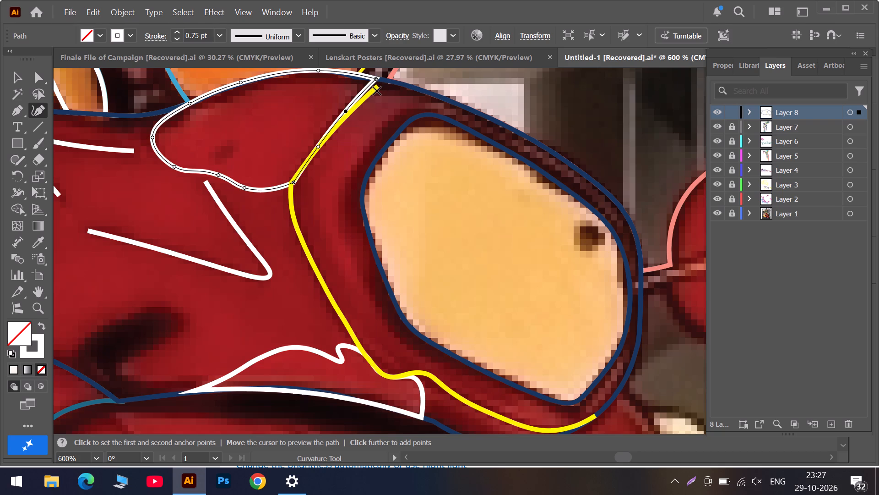
key(ctrl+z)
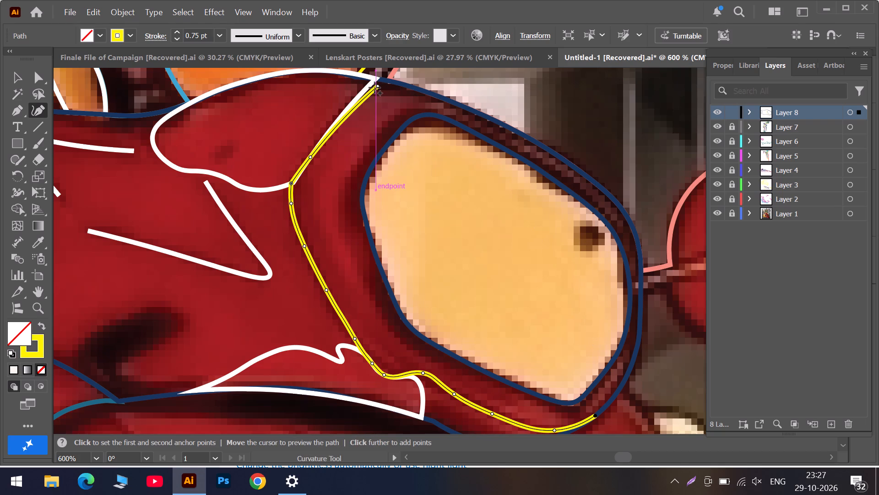
key(Escape)
alt+scroll(374, 89, up, 1)
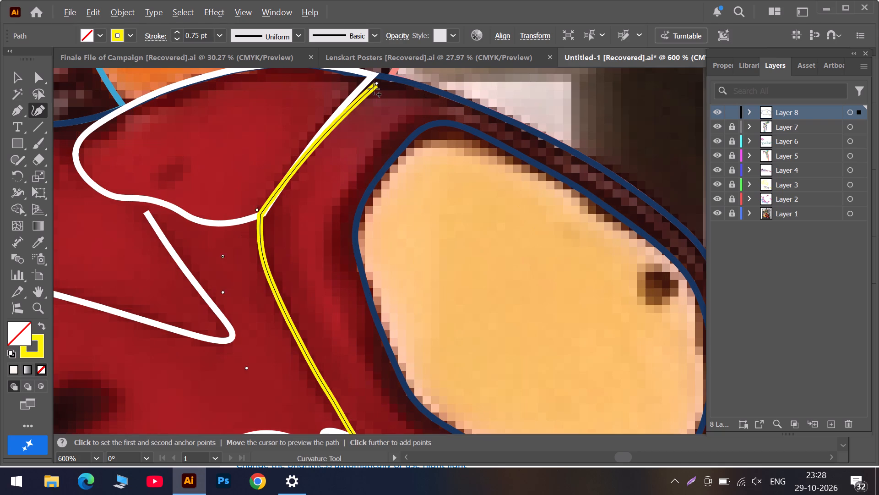
scroll(374, 89, up, 4)
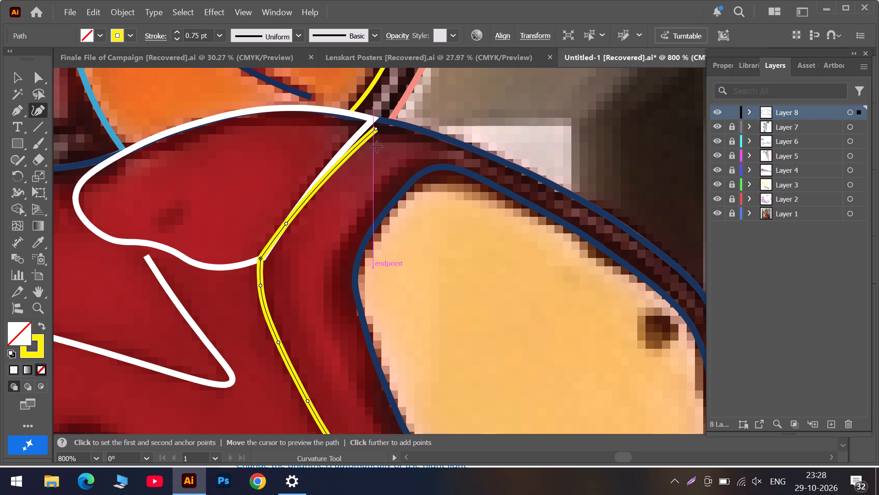
drag(378, 129, 374, 127)
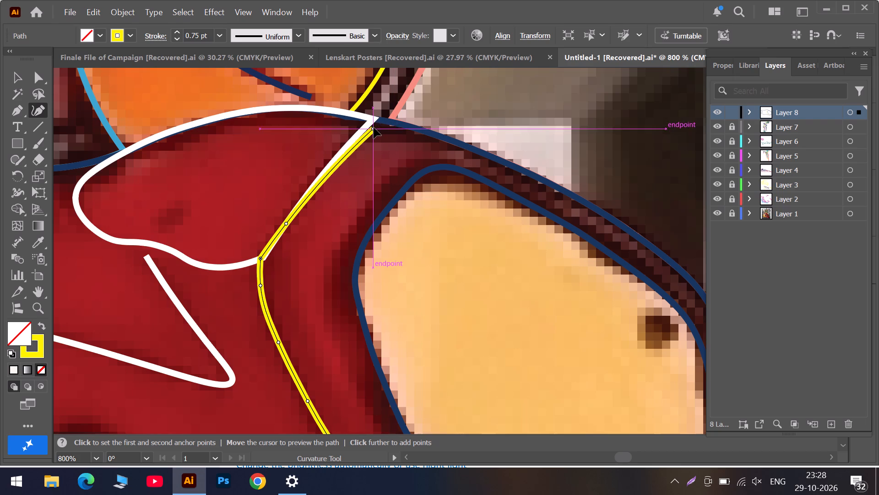
drag(374, 127, 376, 118)
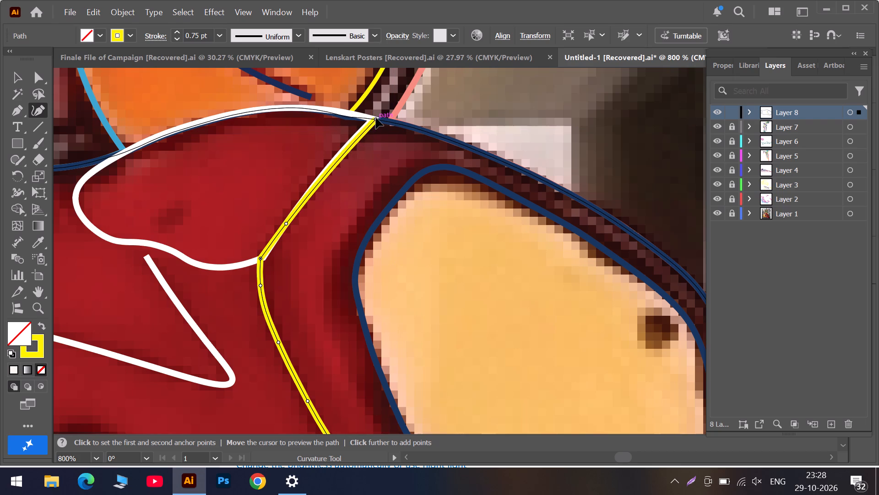
drag(376, 118, 369, 117)
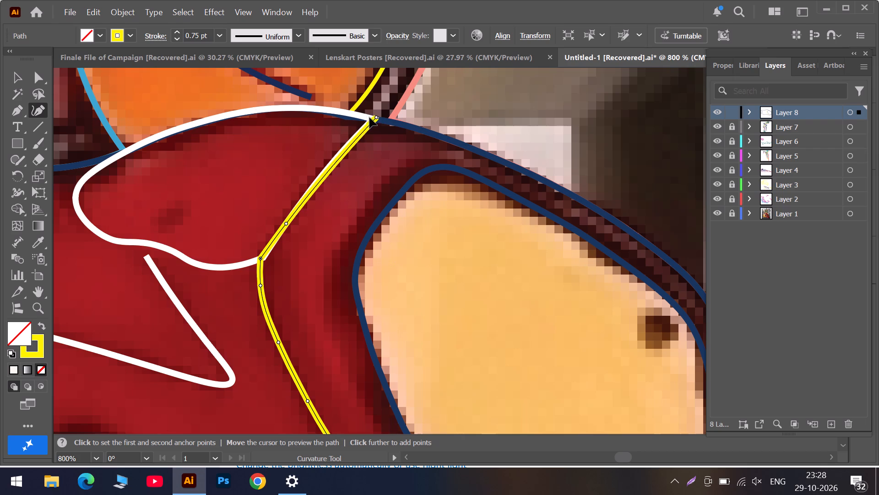
drag(369, 117, 374, 118)
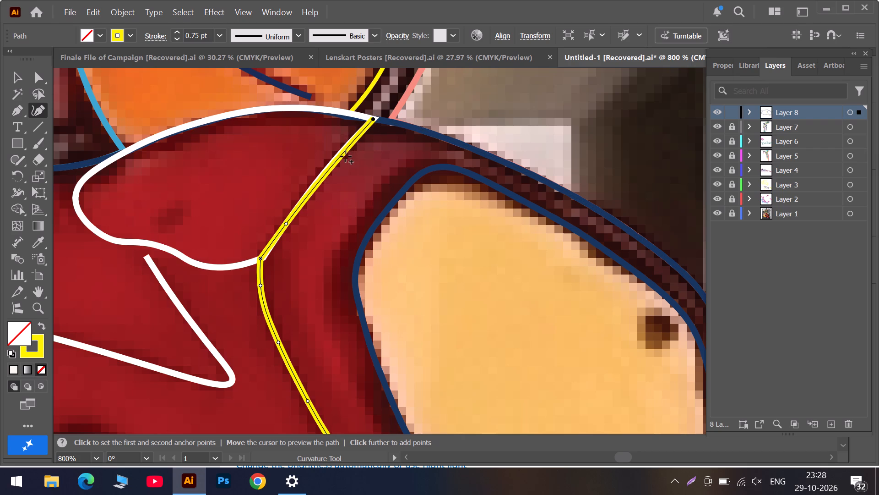
Fit the yellow curve's upper section to the closed white shape's edge by adding an anchor and moving the one at its lower tip.
drag(340, 158, 339, 161)
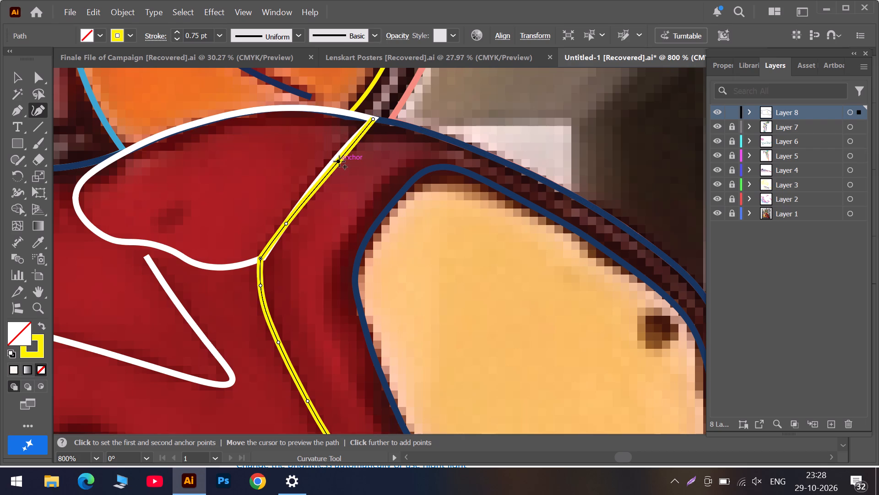
drag(339, 161, 332, 162)
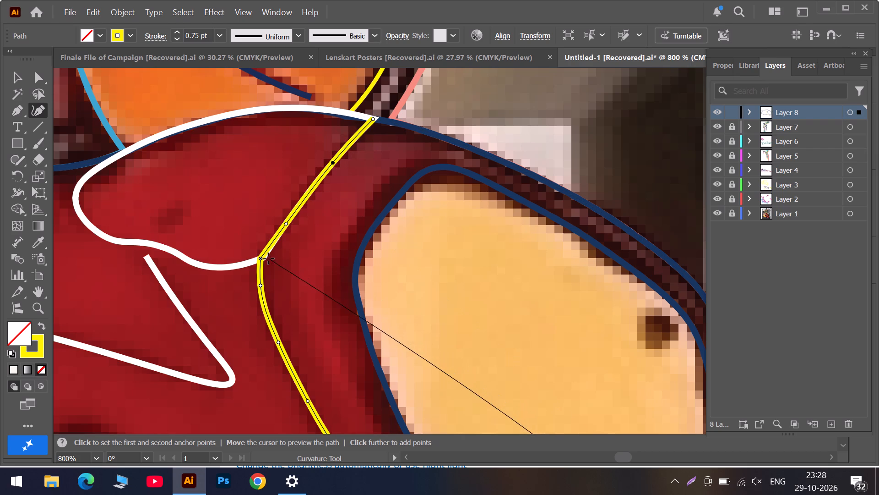
drag(260, 258, 266, 258)
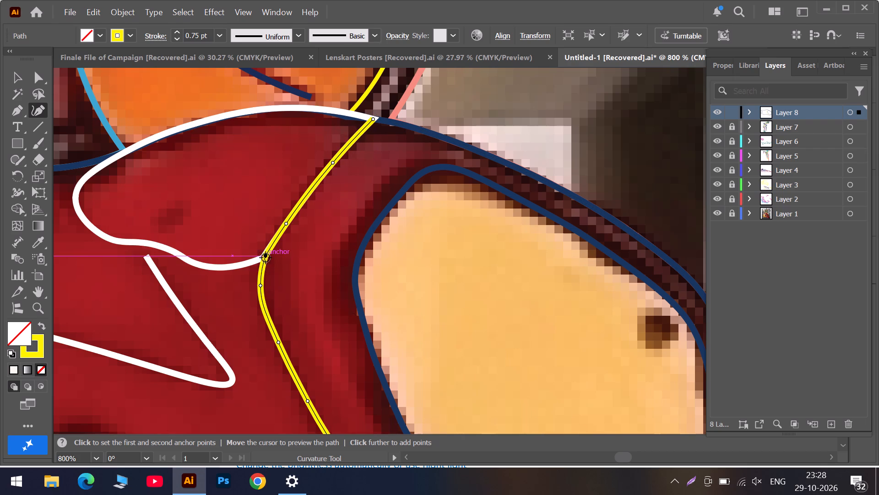
scroll(260, 259, down, 6)
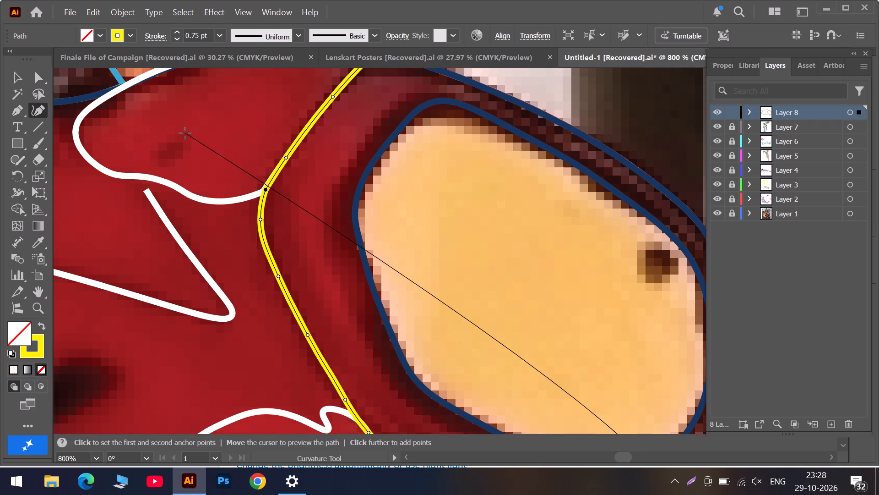
click(17, 78)
alt+scroll(226, 221, down, 2)
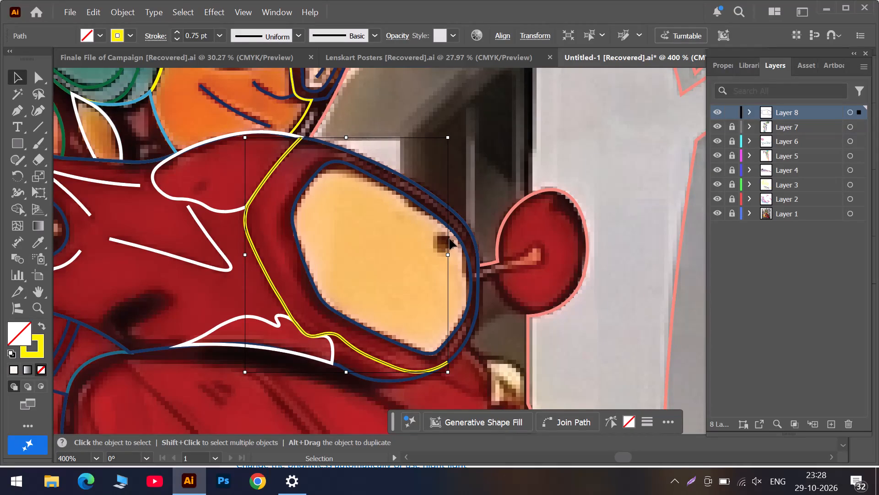
Draw a small closed yellow circle around the dark brown spot inside the cream headlight area with the Curvature tool.
click(39, 112)
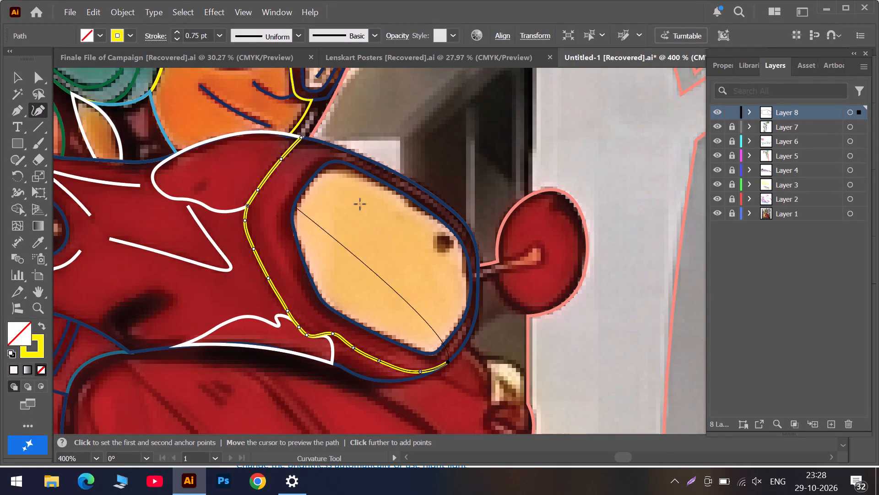
key(Escape)
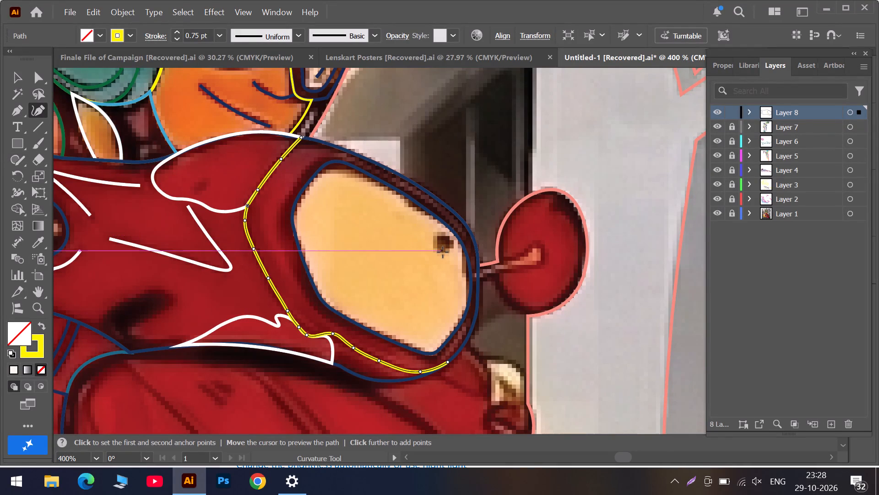
alt+scroll(442, 253, up, 2)
click(440, 213)
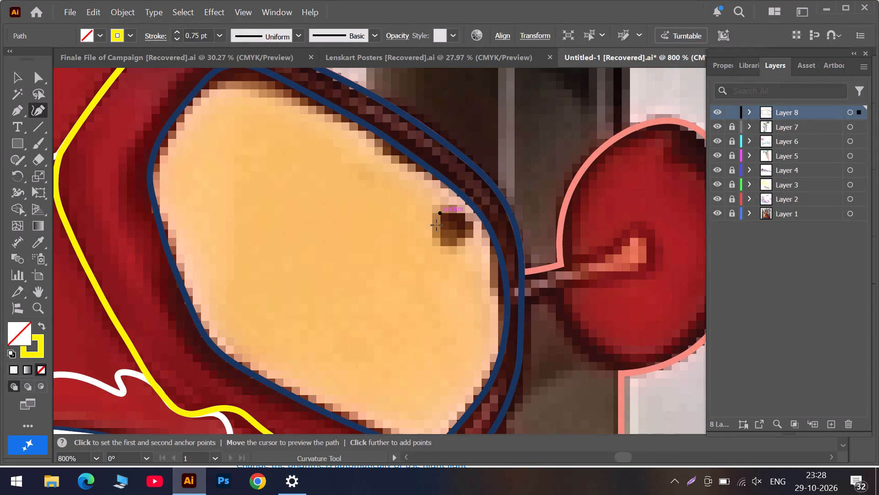
click(442, 241)
click(471, 234)
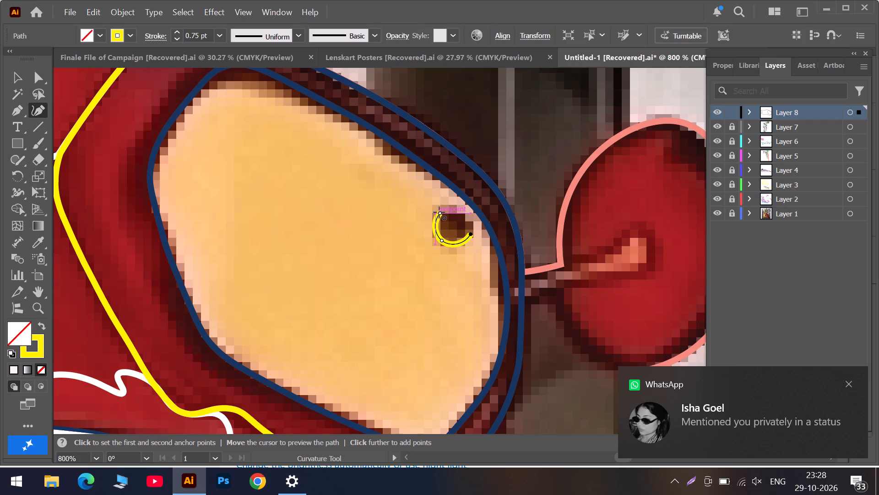
click(453, 209)
click(440, 214)
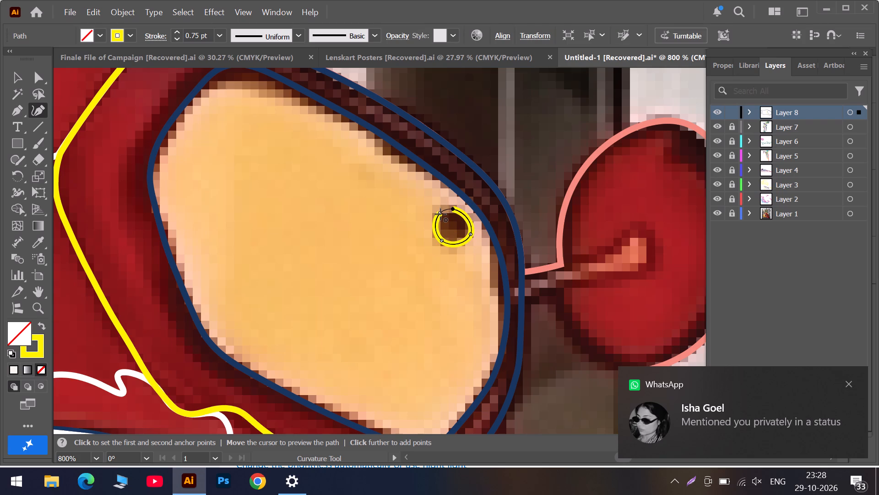
alt+scroll(411, 264, down, 1)
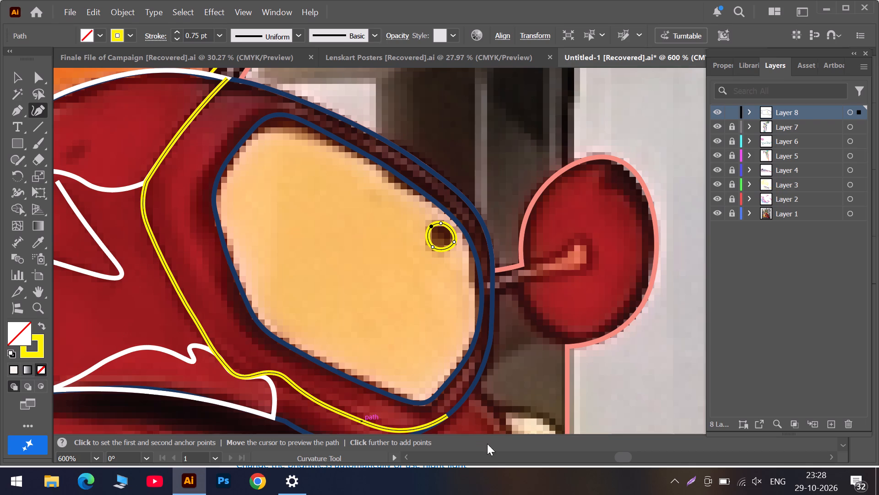
Examine the traced red housing, the scooter's front body below it and the rider for areas still lacking outlines.
click(558, 455)
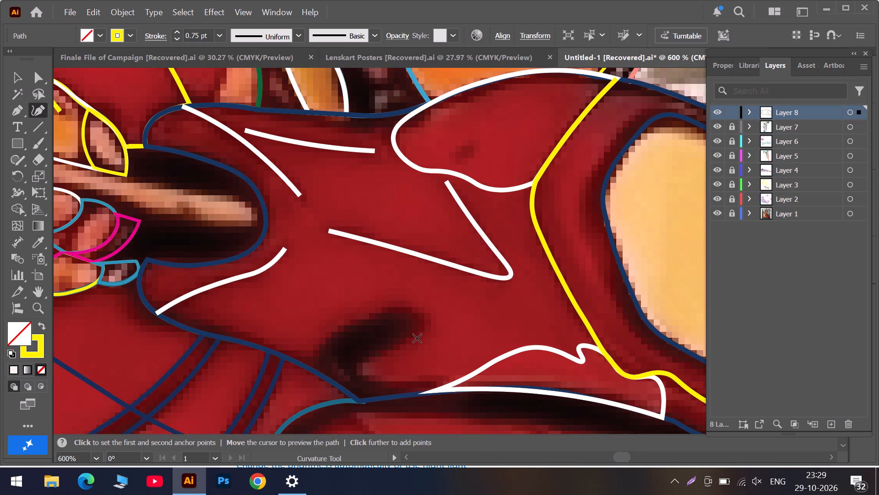
scroll(355, 352, down, 4)
scroll(376, 315, down, 6)
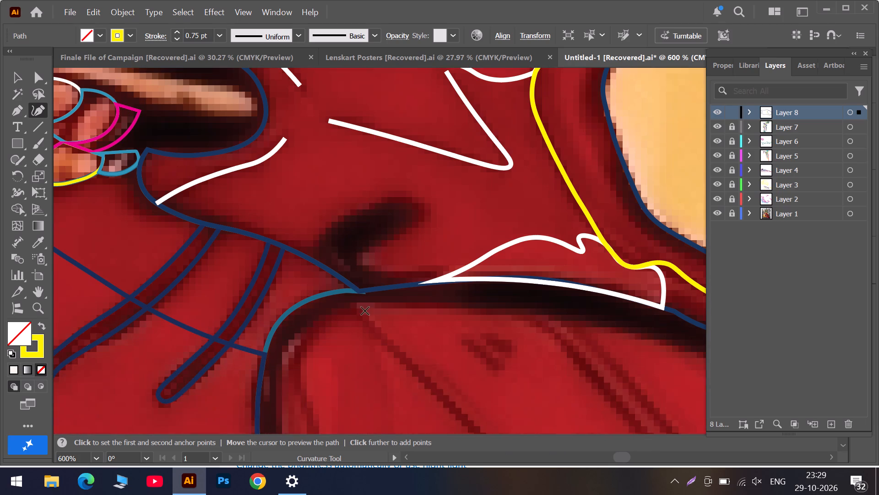
scroll(346, 276, down, 6)
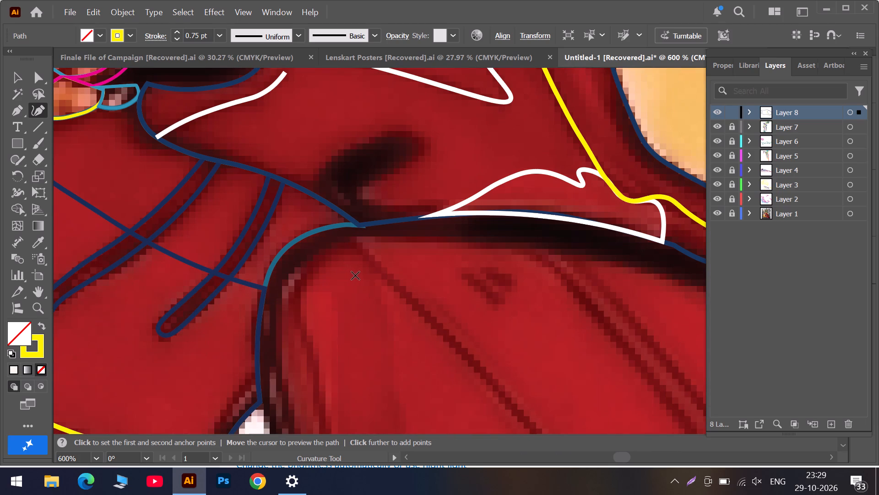
alt+scroll(355, 275, down, 3)
scroll(397, 288, down, 4)
alt+scroll(339, 291, up, 3)
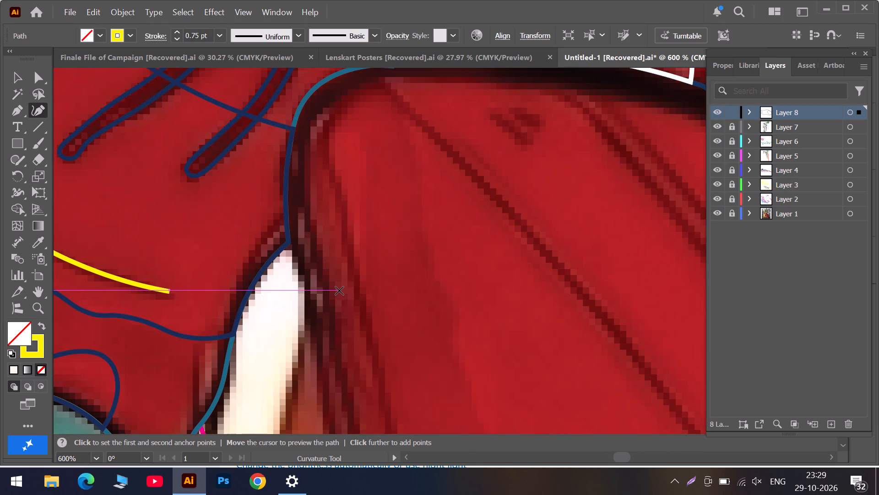
alt+scroll(339, 291, down, 2)
scroll(339, 291, down, 4)
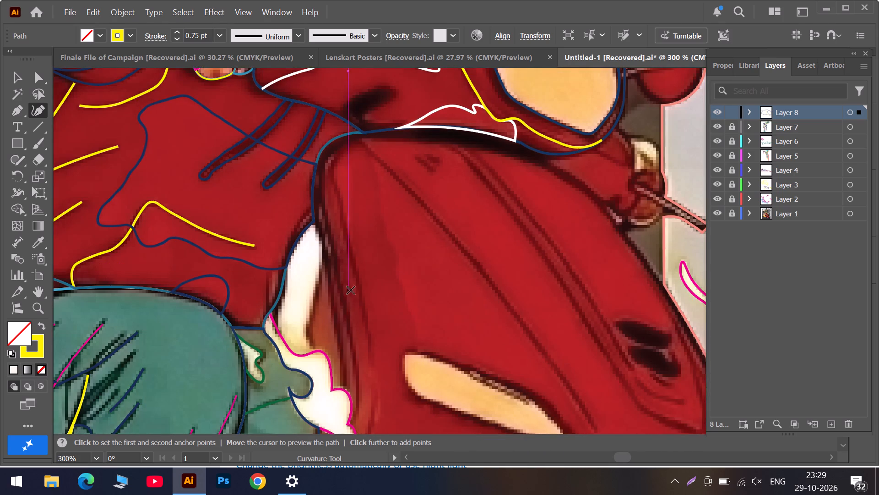
scroll(355, 289, down, 12)
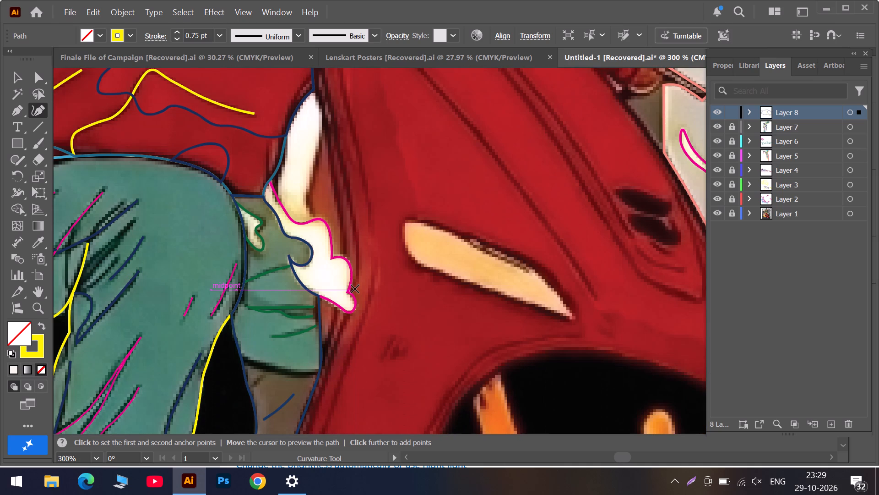
alt+scroll(355, 289, down, 2)
scroll(333, 90, up, 5)
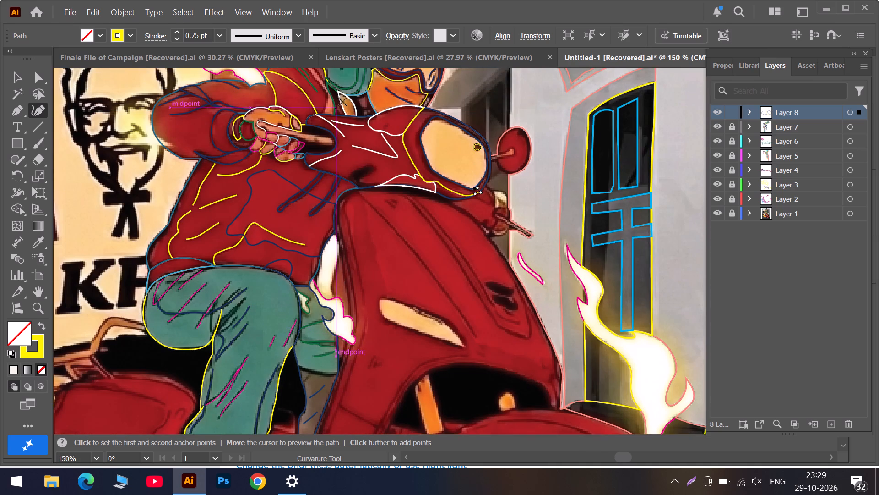
Draw a closed yellow crescent with the Curvature tool around the lighter red band between the housing's long yellow curve and the headlight's navy outline.
alt+scroll(427, 179, up, 3)
scroll(419, 178, up, 6)
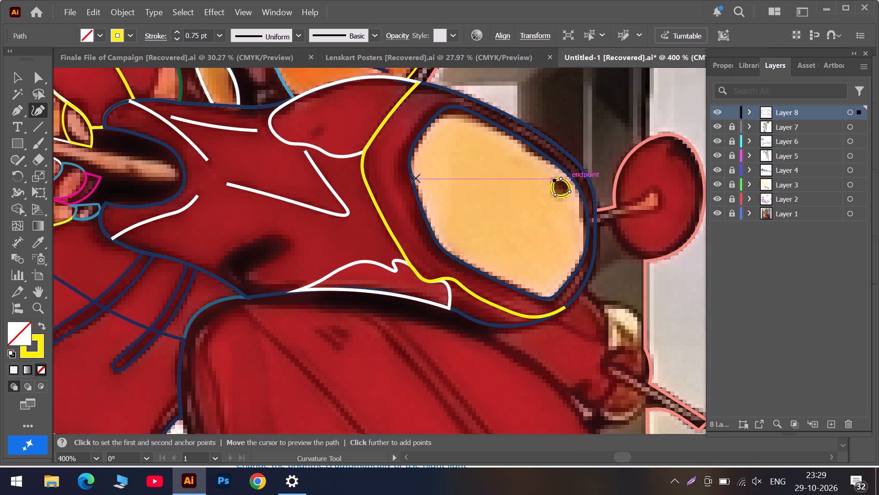
scroll(415, 178, up, 7)
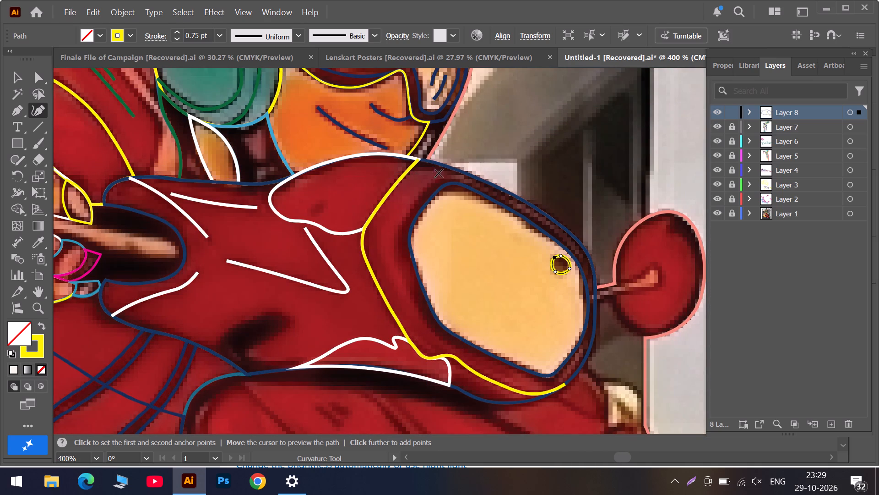
click(447, 177)
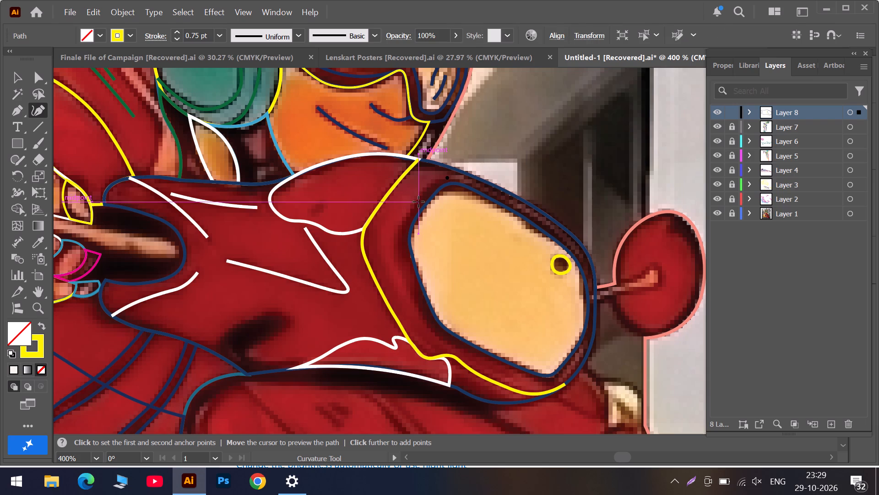
click(418, 202)
click(396, 247)
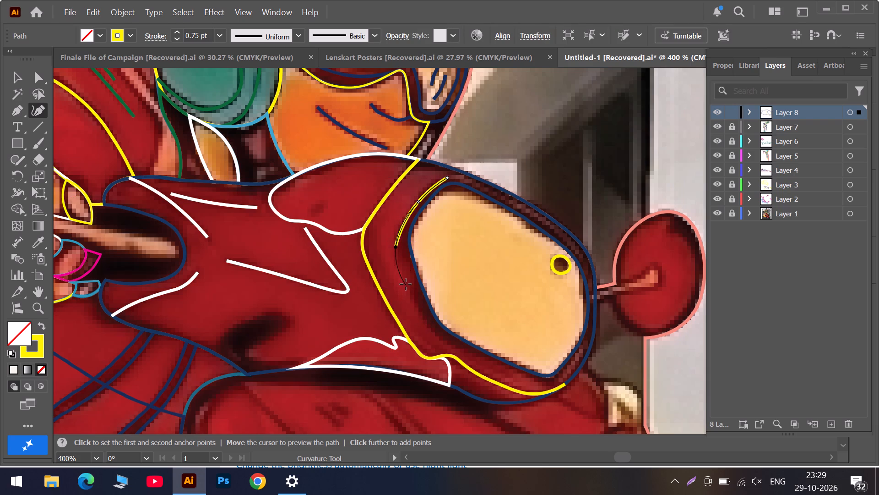
click(406, 284)
click(417, 308)
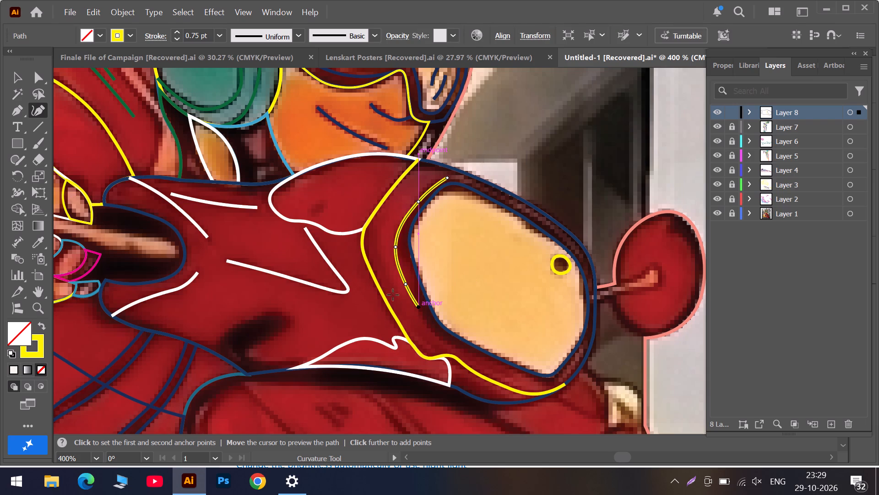
click(387, 275)
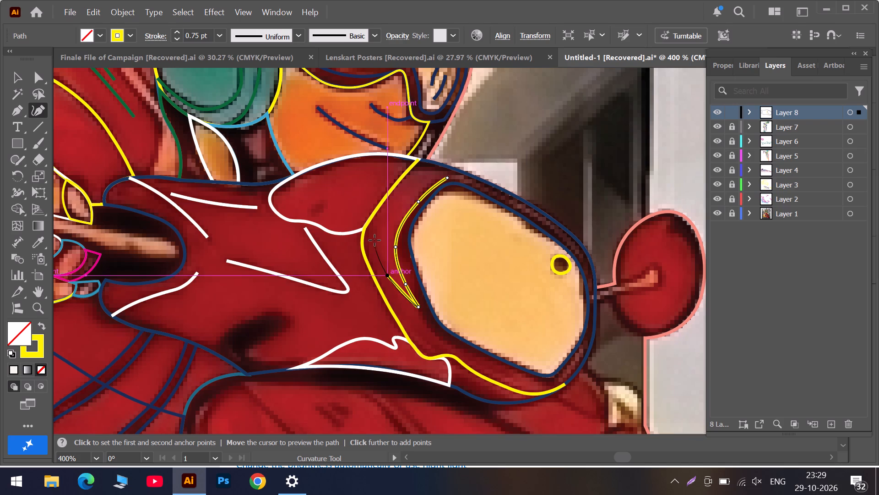
click(374, 237)
click(389, 200)
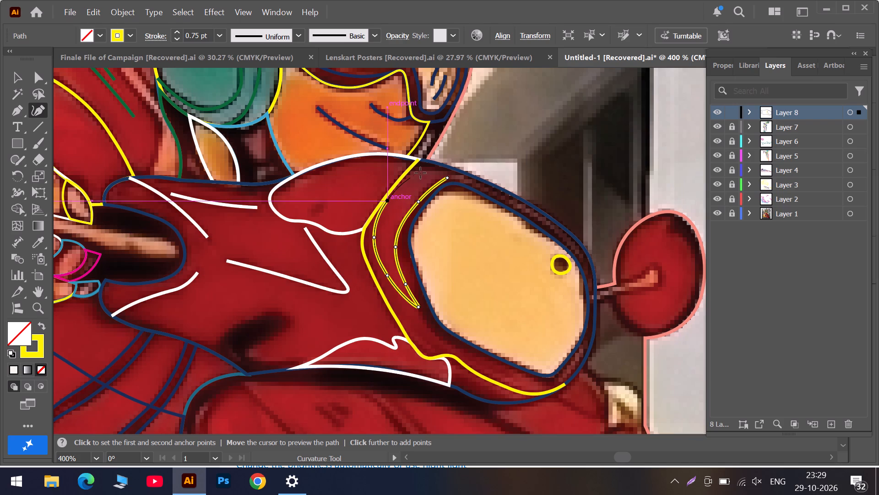
click(423, 172)
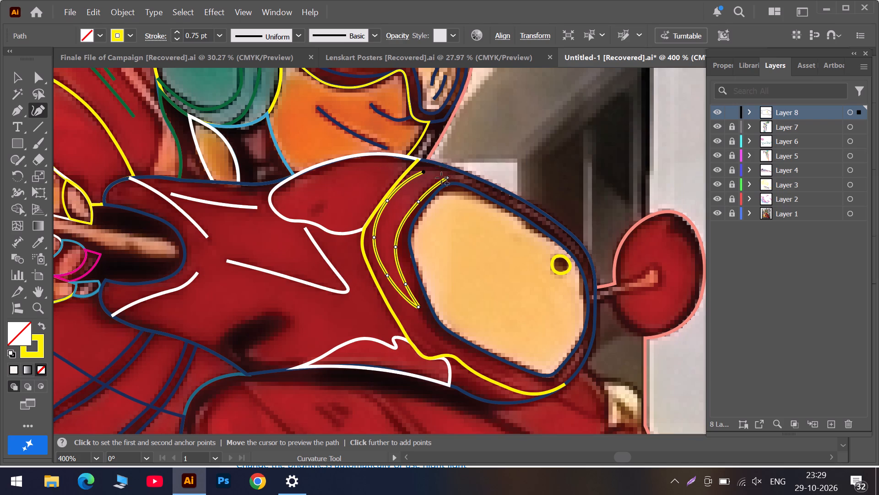
drag(449, 178, 456, 174)
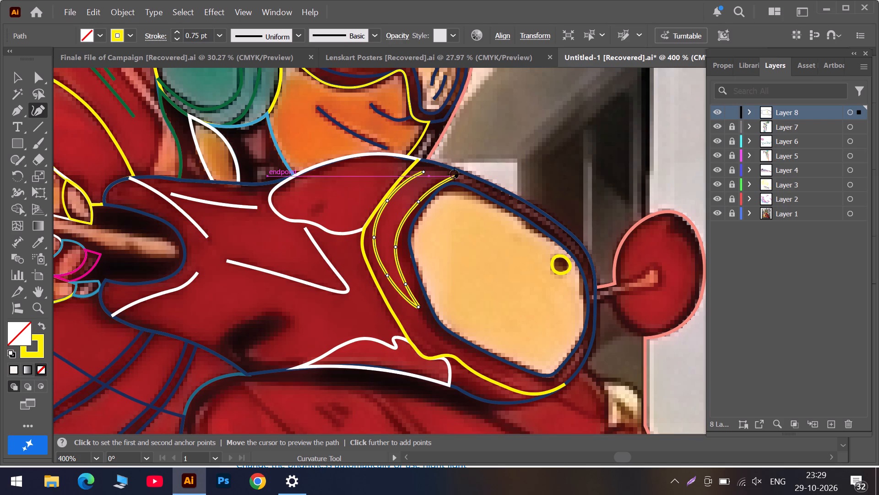
click(424, 171)
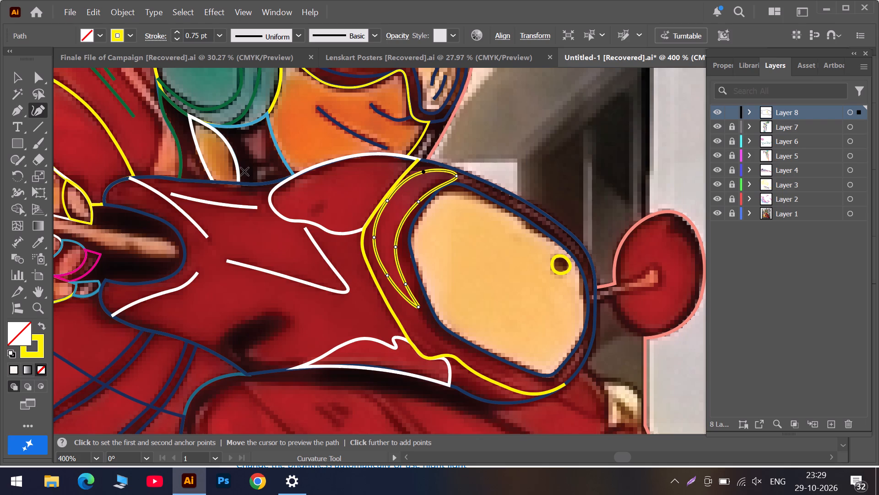
Change the crescent's stroke colour to magenta.
click(129, 33)
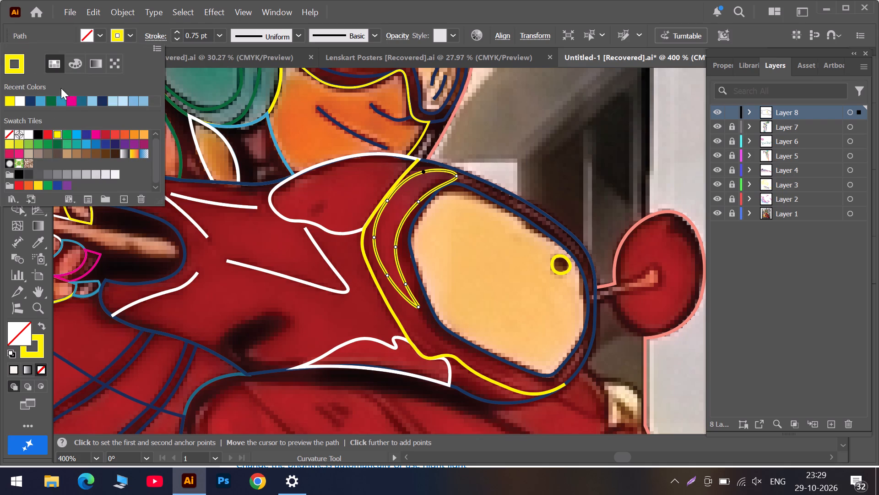
click(73, 104)
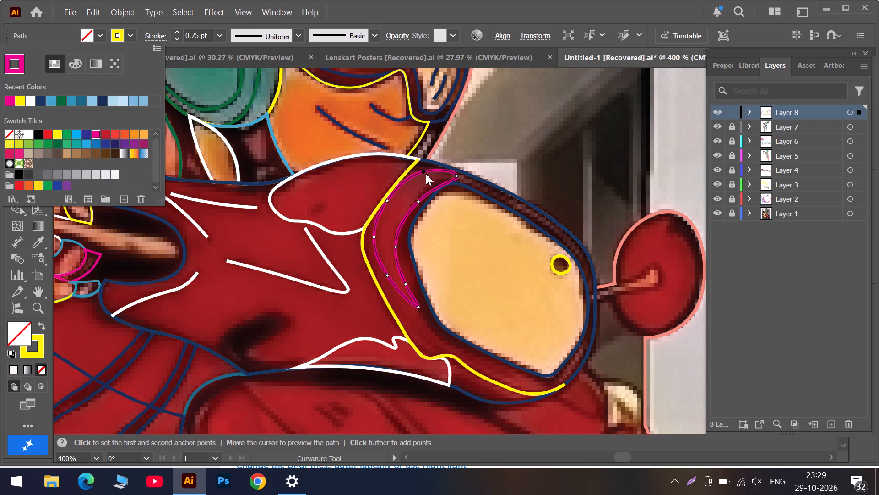
scroll(425, 173, up, 3)
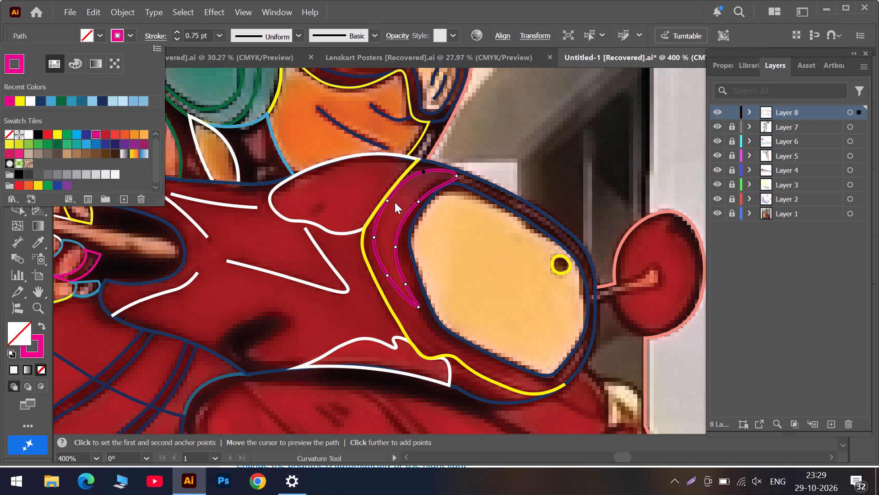
alt+scroll(393, 202, up, 5)
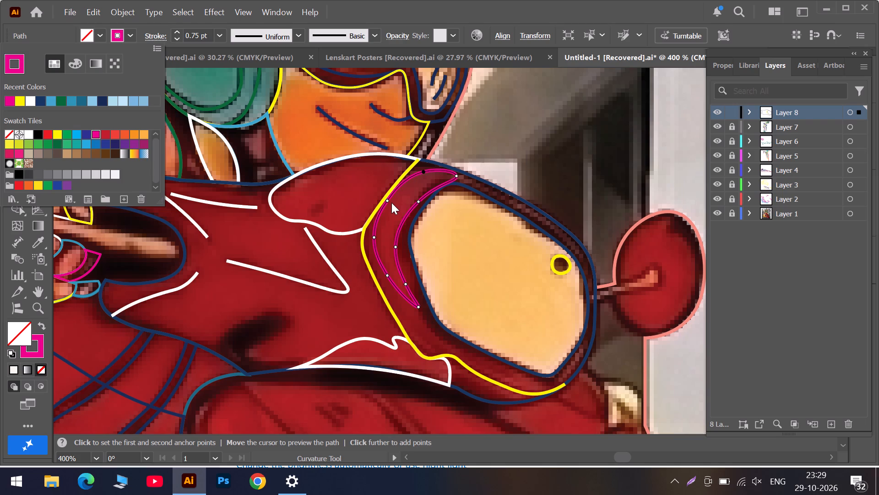
alt+scroll(391, 203, up, 1)
click(399, 206)
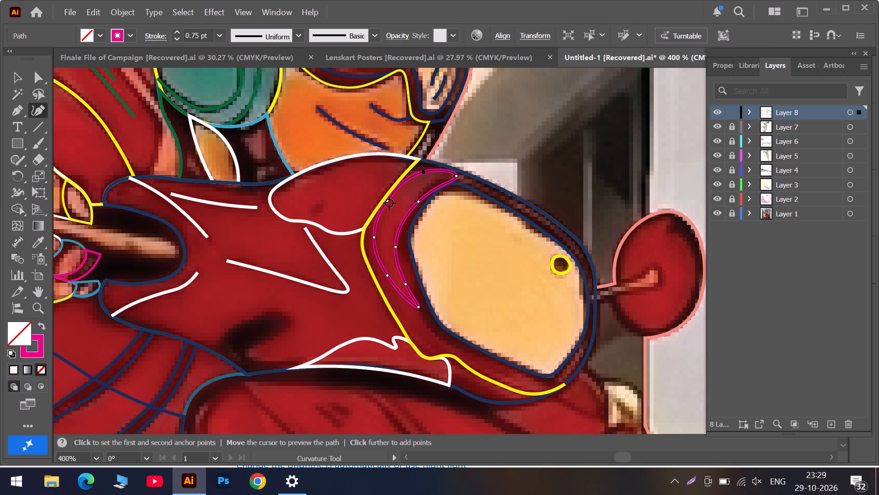
Refine the magenta crescent by moving its upper outer anchor onto the yellow curve, adjusting its inner anchors, and raising its upper tip to the navy outline.
alt+scroll(389, 203, up, 2)
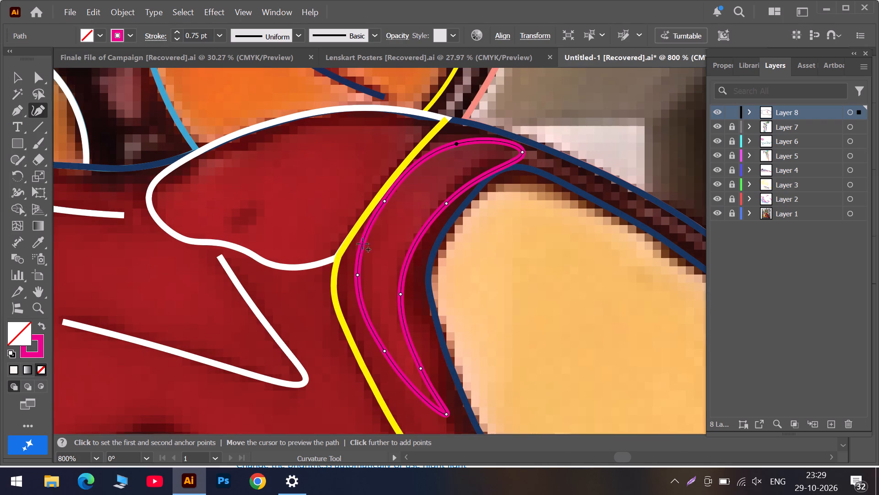
drag(383, 200, 376, 199)
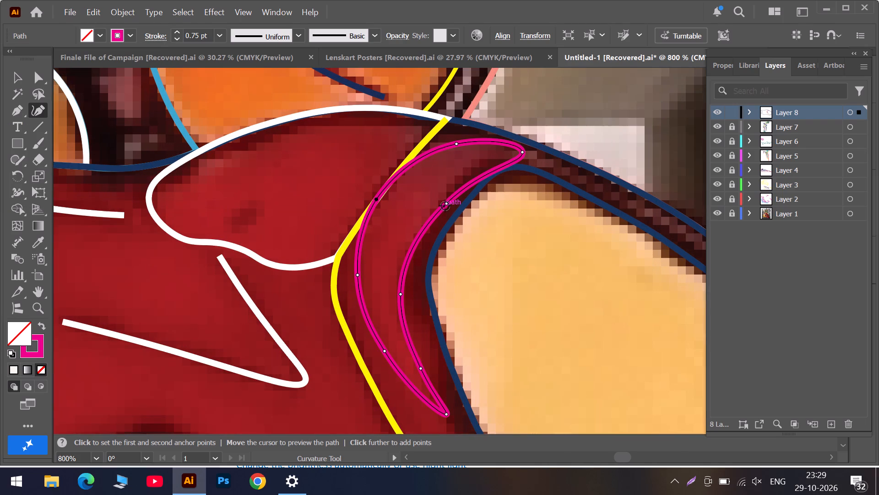
drag(446, 203, 450, 193)
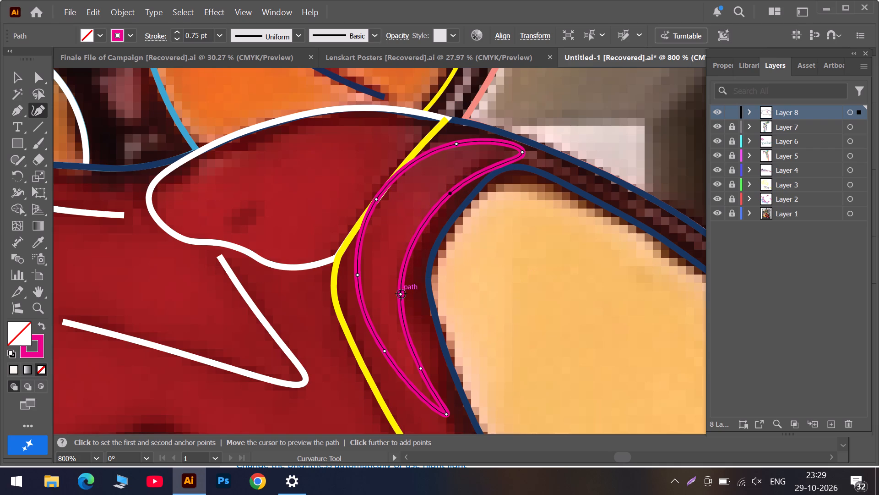
click(401, 294)
scroll(480, 187, up, 3)
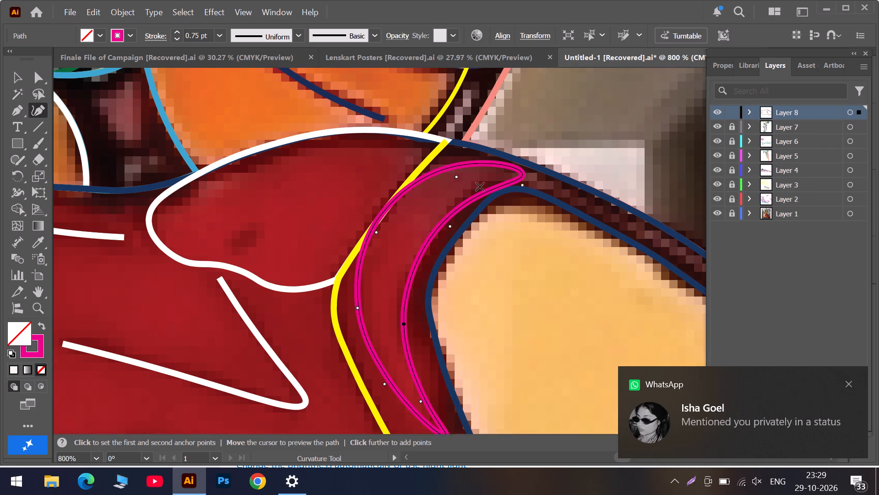
scroll(480, 187, up, 1)
drag(523, 197, 520, 192)
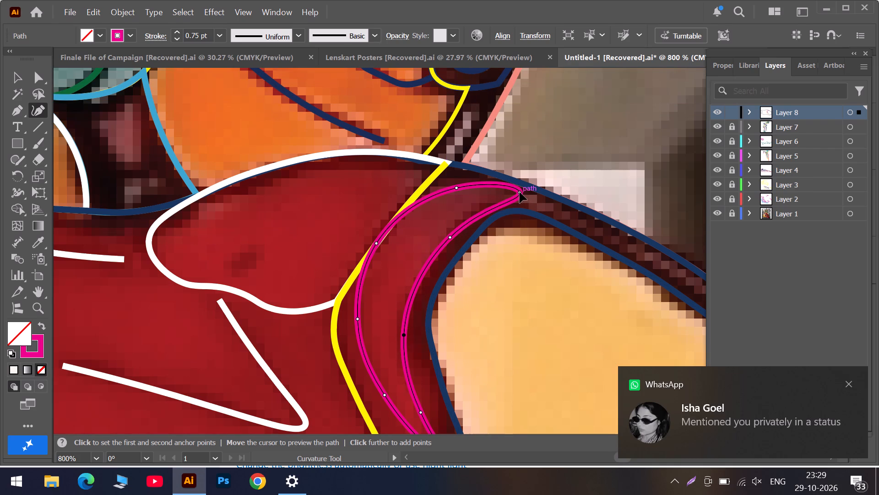
drag(520, 192, 519, 187)
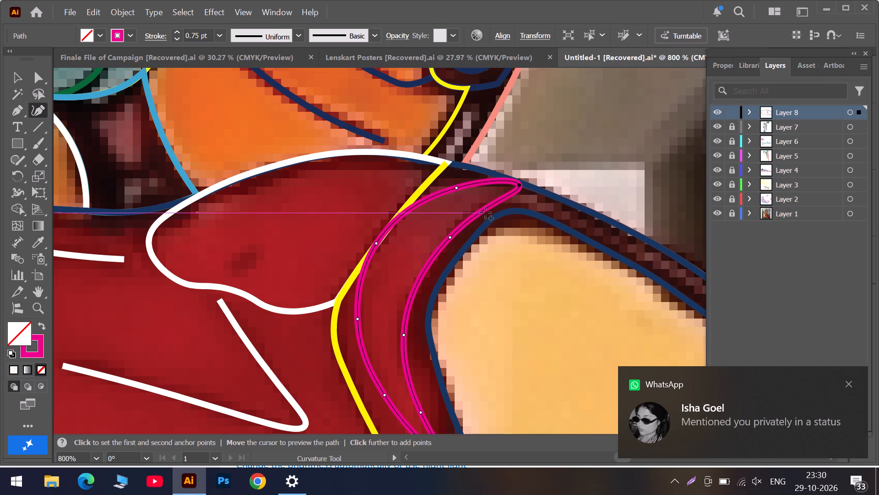
Examine the headlight, the mirror beside it and the scooter body for parts still lacking outlines.
alt+scroll(485, 213, down, 3)
scroll(505, 251, down, 3)
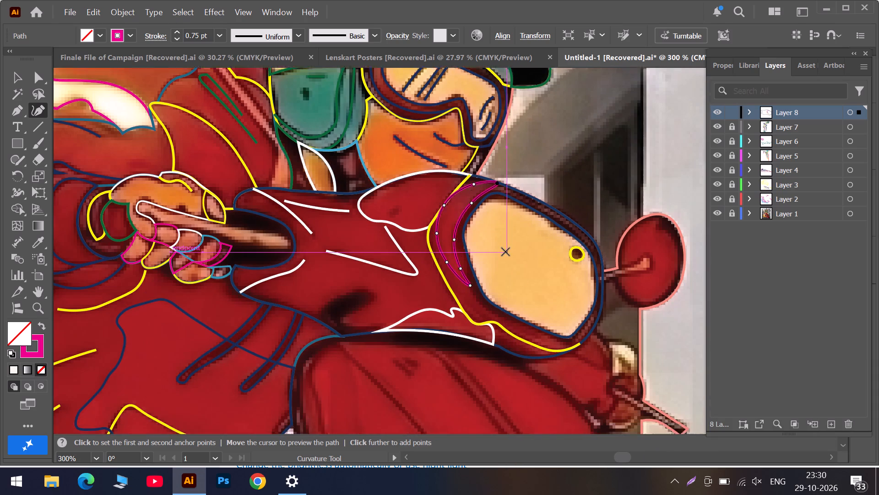
scroll(505, 252, down, 2)
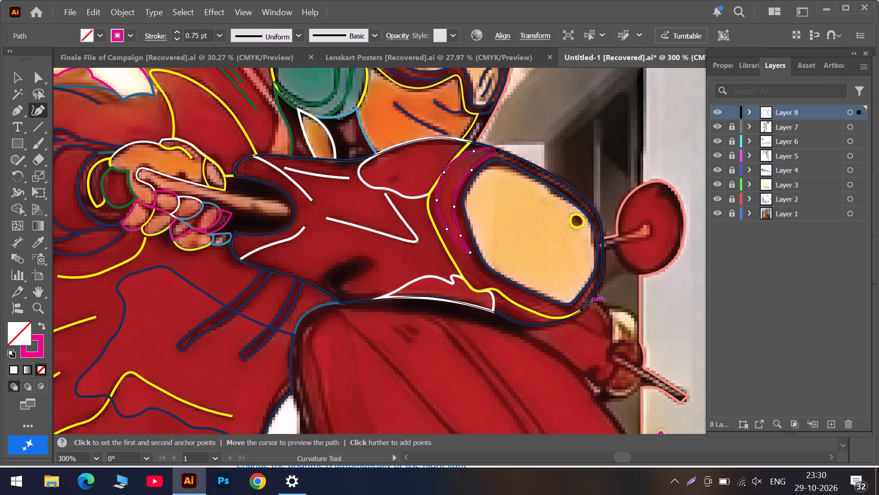
alt+scroll(587, 303, up, 1)
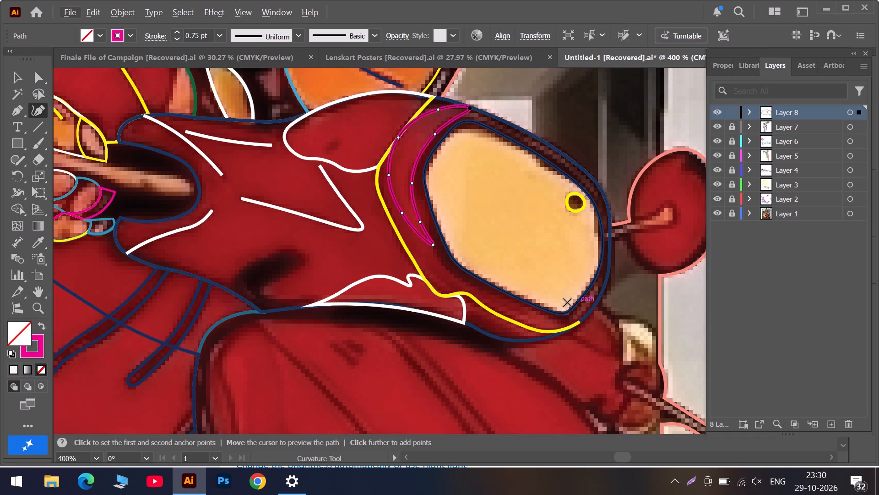
alt+scroll(477, 291, down, 2)
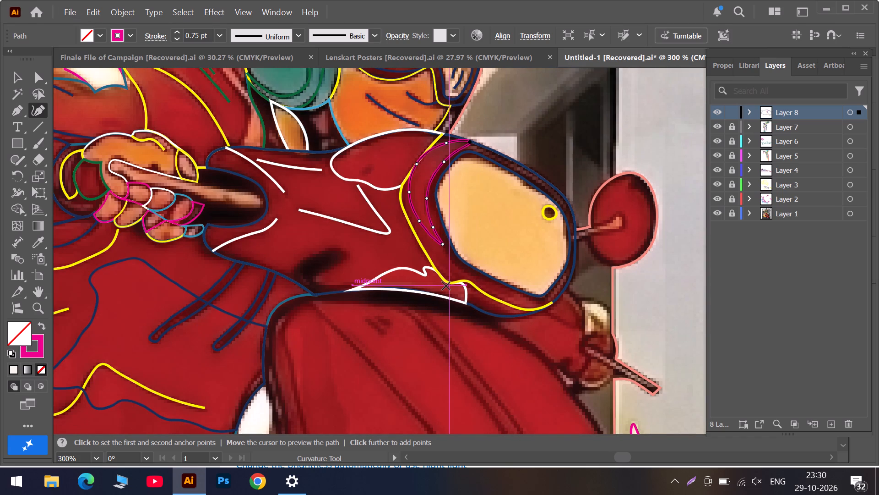
alt+scroll(446, 286, down, 1)
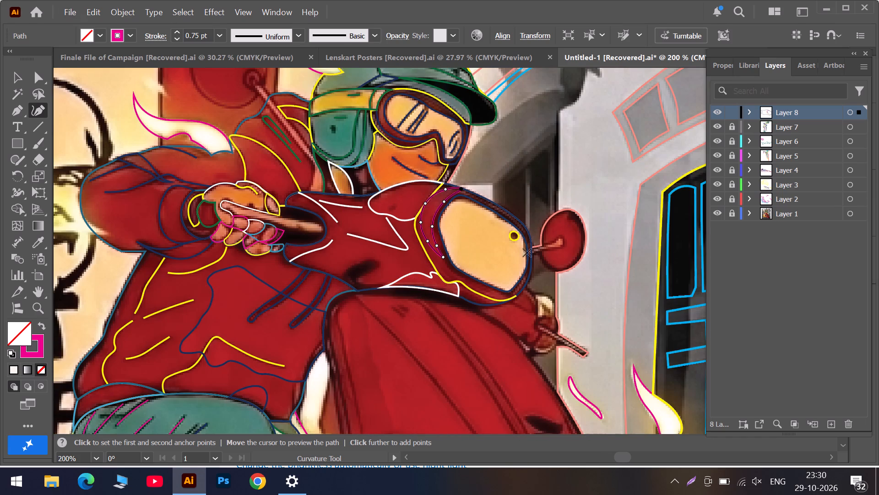
Draw a closed magenta outline with the Curvature tool around the mirror's stem, from the headlight rim to its rounded tip inside the red mirror.
alt+scroll(549, 249, up, 4)
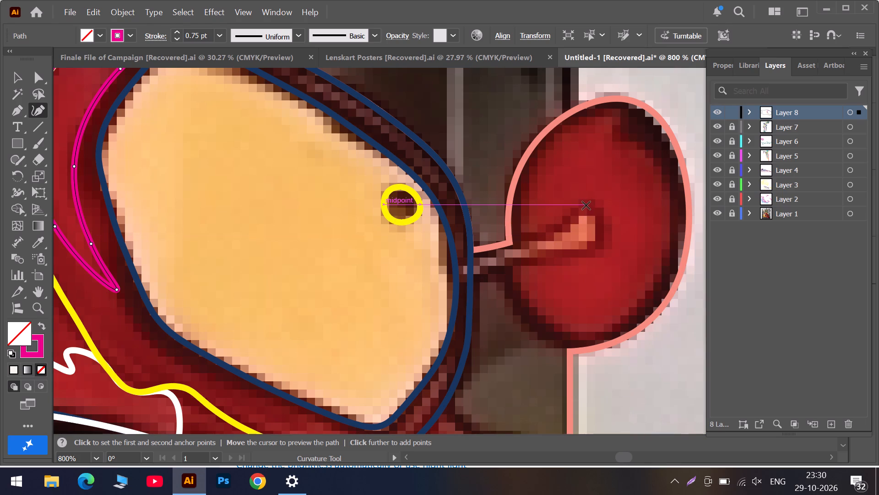
click(586, 205)
click(568, 227)
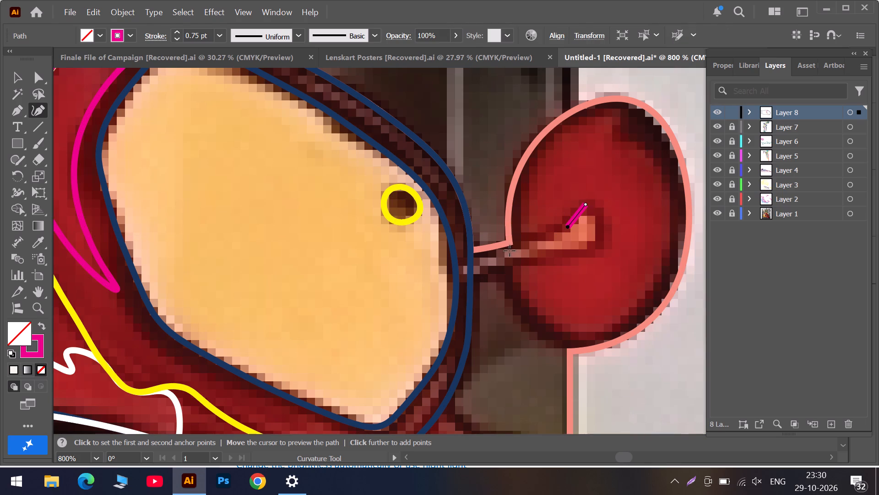
click(507, 252)
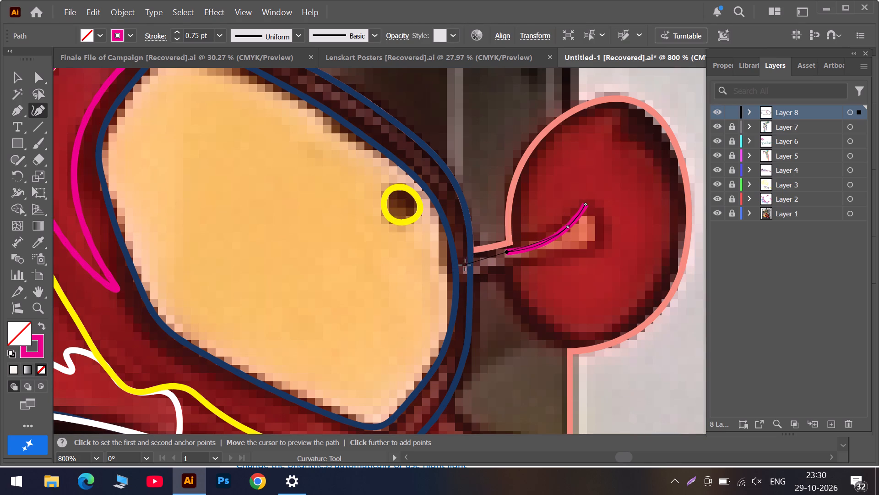
double_click(461, 265)
click(461, 282)
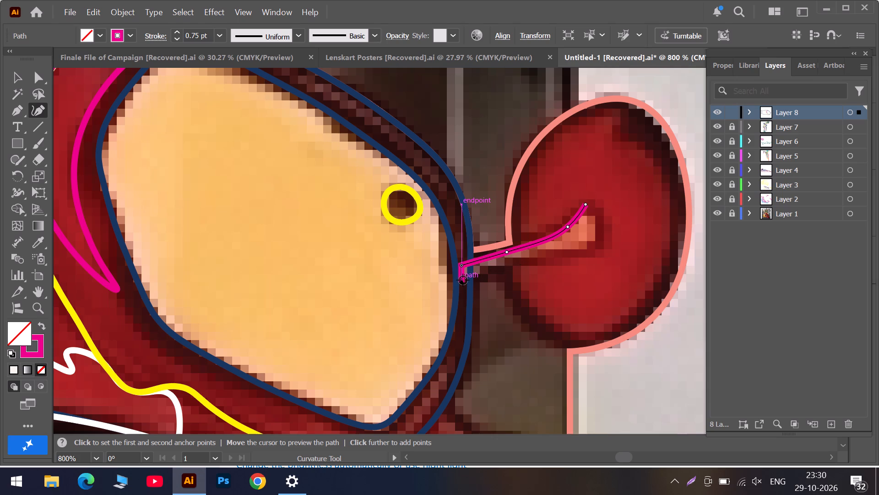
double_click(463, 280)
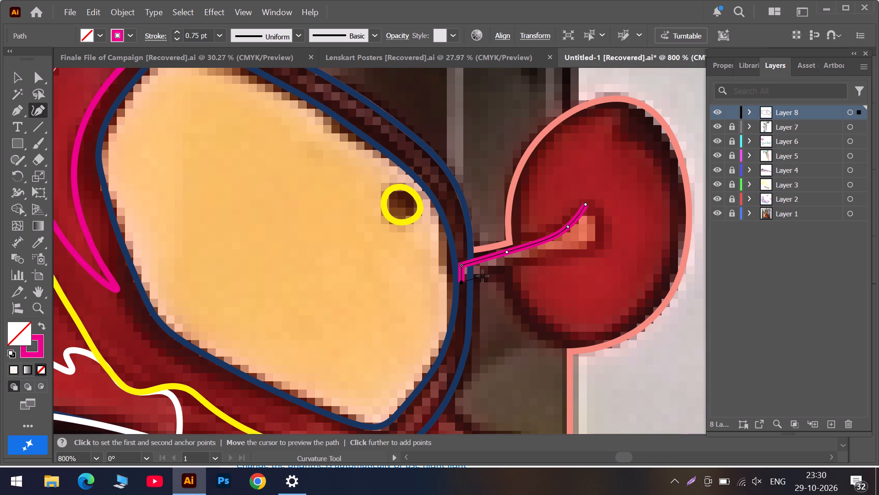
click(537, 255)
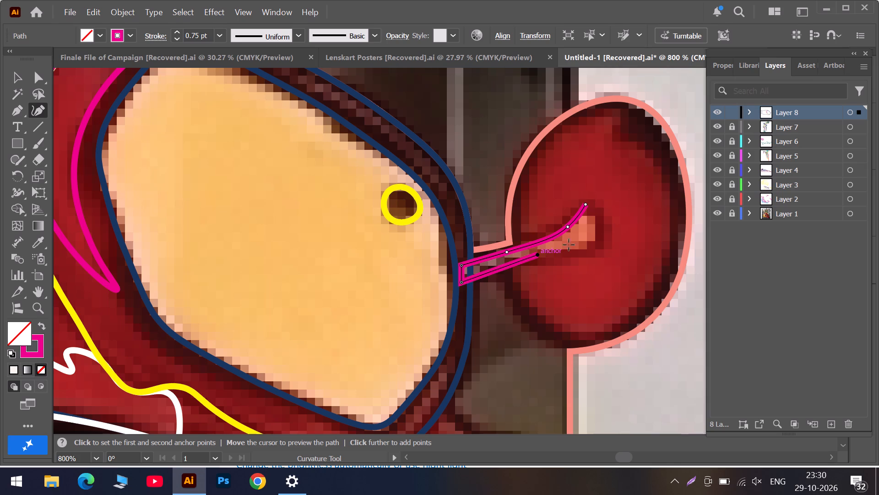
click(582, 247)
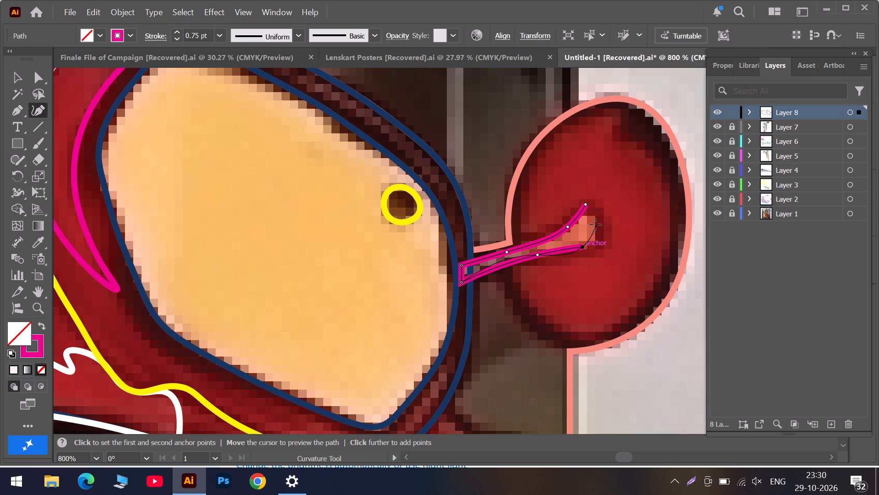
click(499, 266)
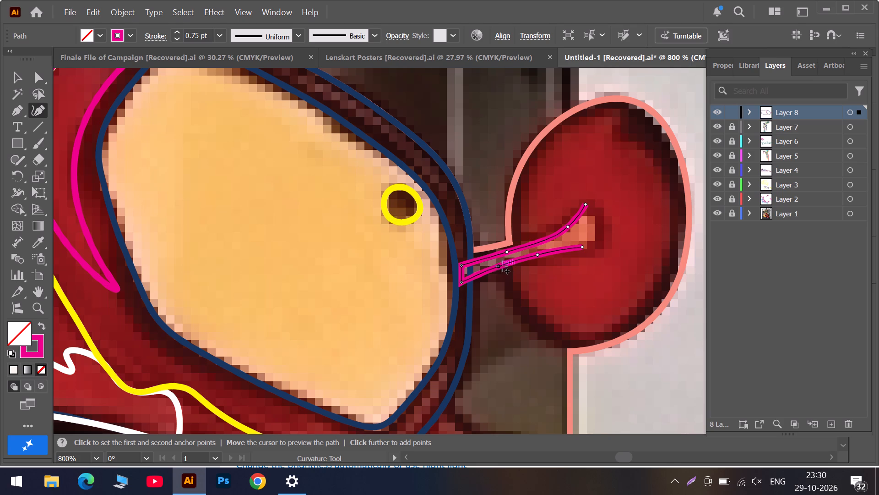
click(594, 230)
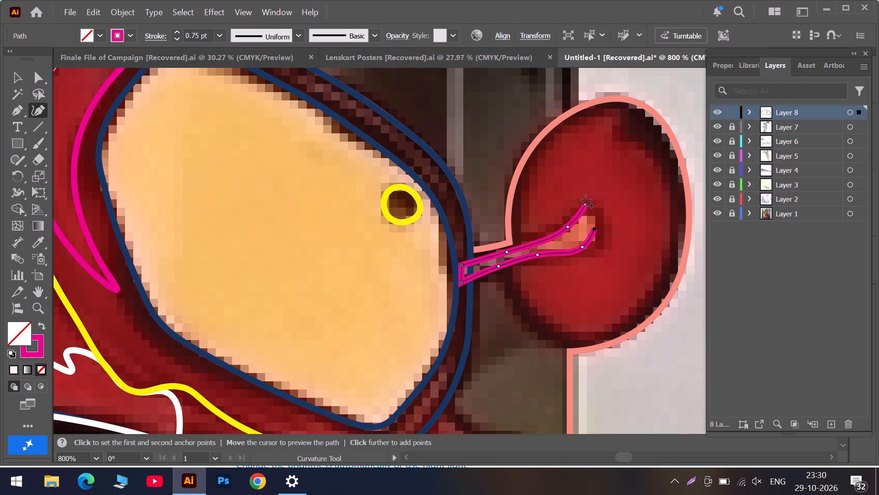
click(583, 203)
drag(583, 203, 588, 213)
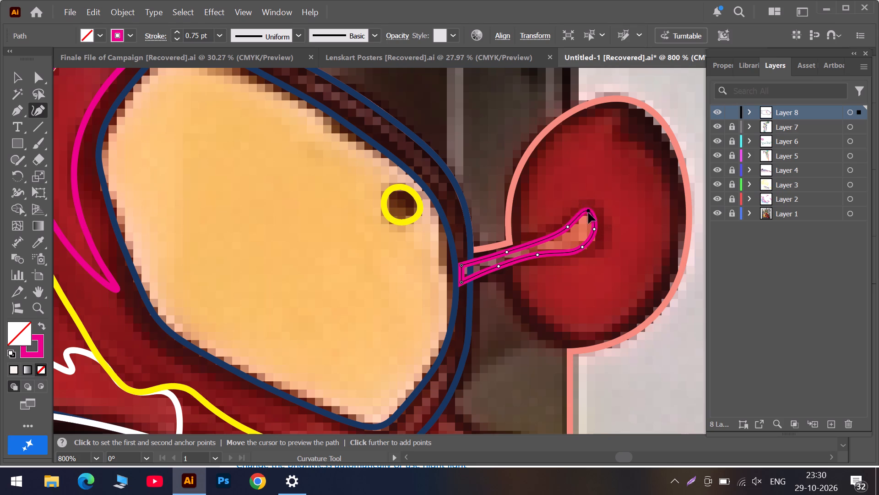
drag(588, 213, 589, 214)
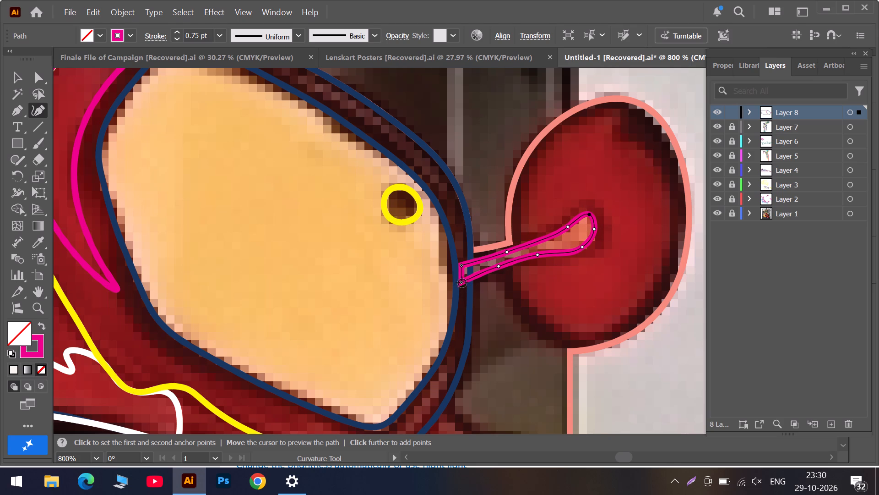
Refine the magenta stem outline by extending its end corners to the headlight's inner navy outline and raising its upper edge near the mirror's rim.
drag(462, 283, 461, 285)
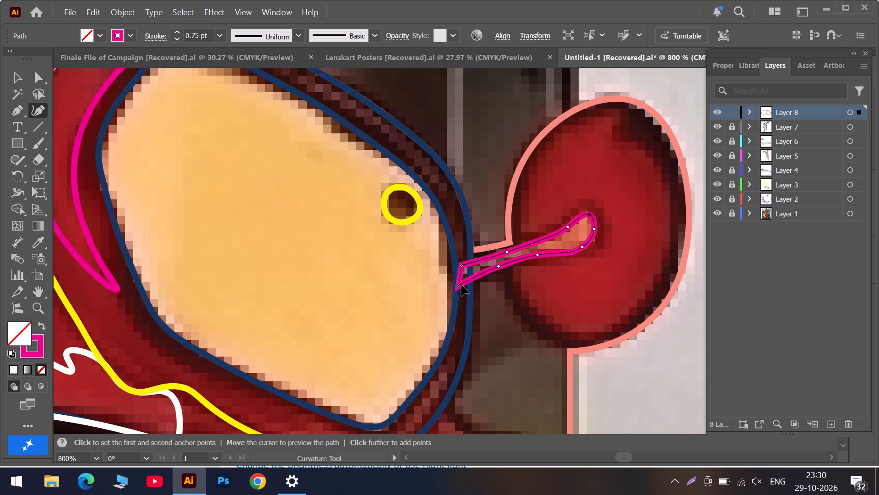
drag(461, 285, 458, 284)
drag(461, 264, 455, 263)
click(458, 287)
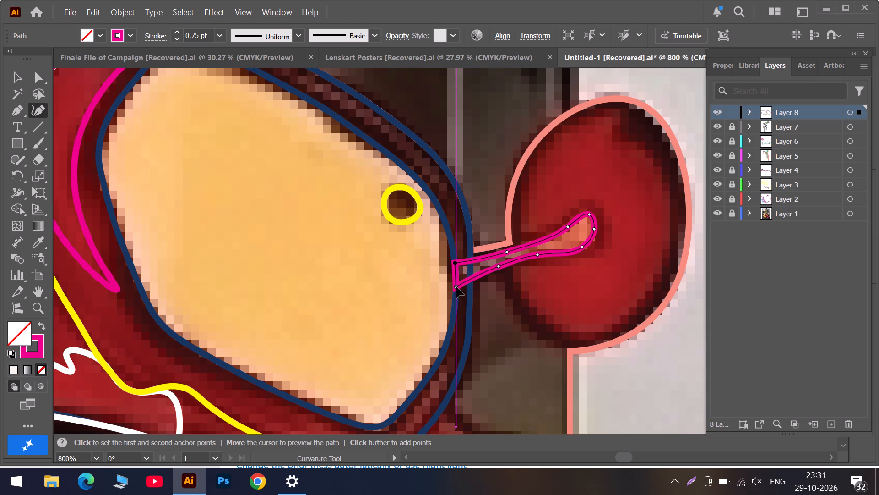
drag(456, 264, 455, 257)
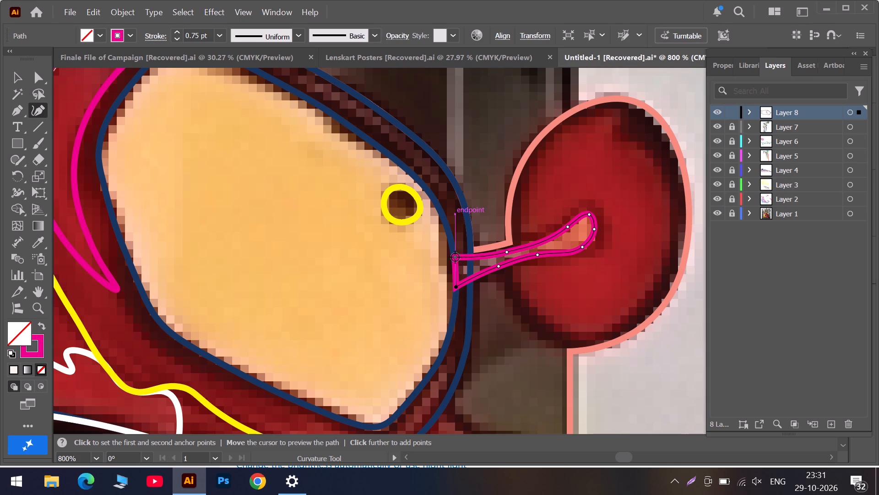
drag(507, 252, 508, 248)
drag(508, 248, 504, 245)
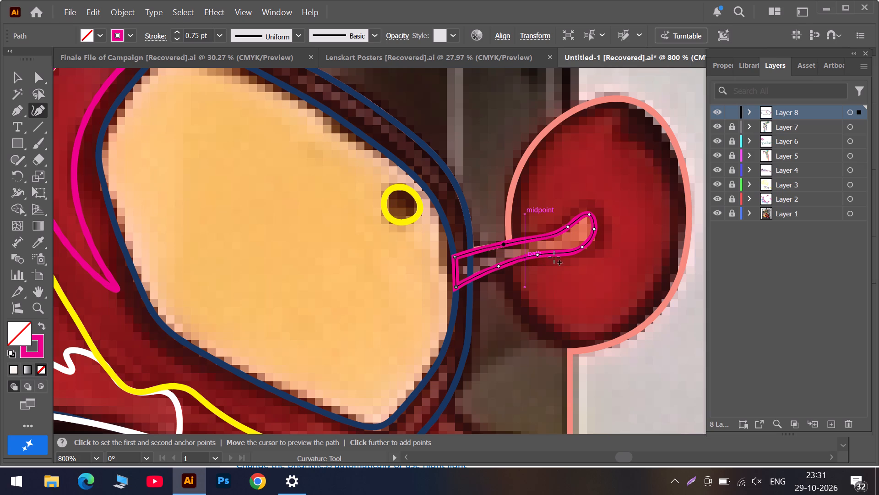
Trace the red mirror's oval rim with an open magenta Curvature path, starting just below the stem and running around to just above it.
scroll(530, 276, down, 2)
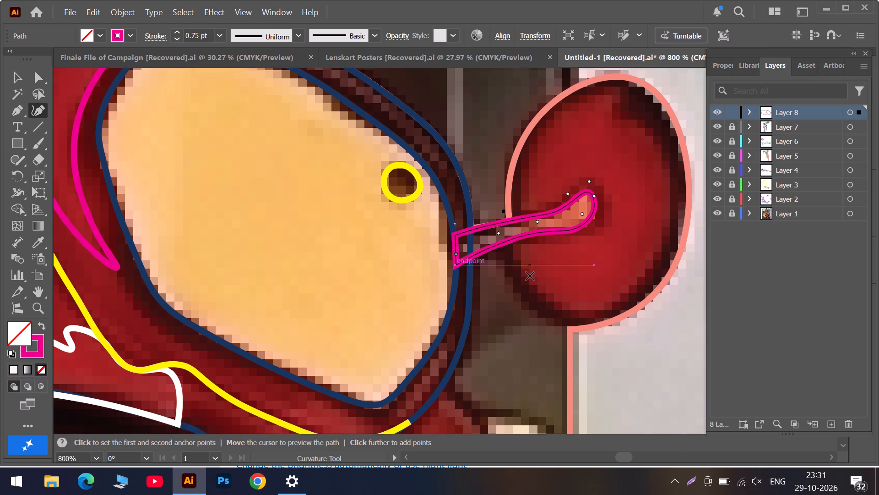
scroll(530, 276, down, 1)
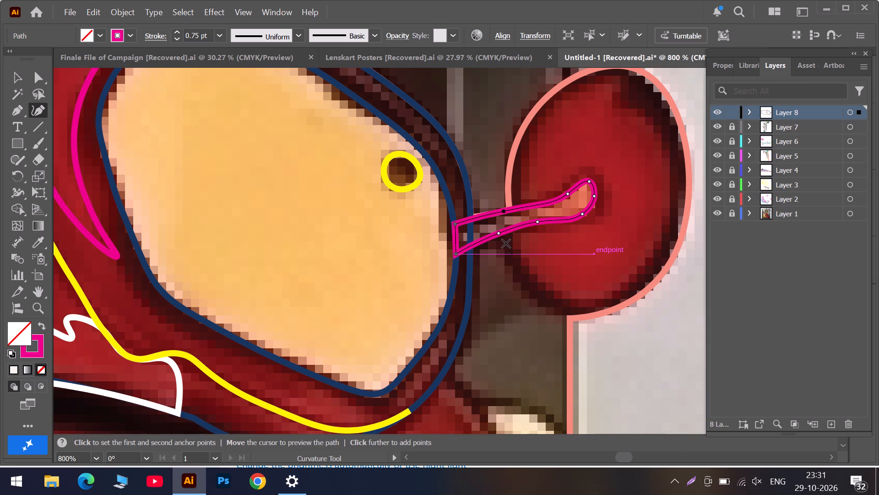
click(506, 241)
click(520, 278)
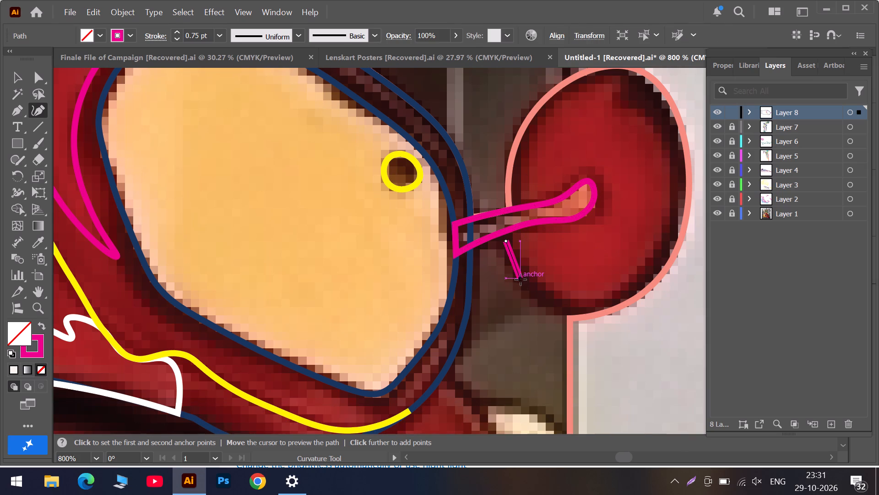
click(567, 310)
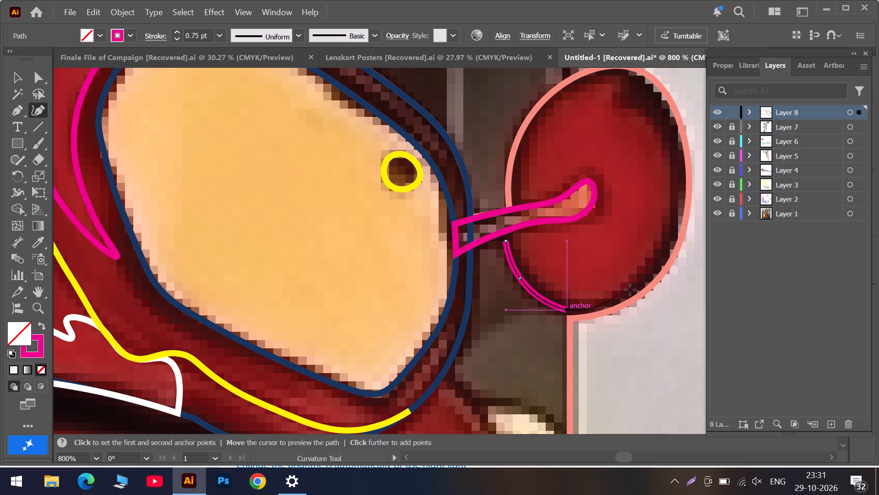
click(652, 277)
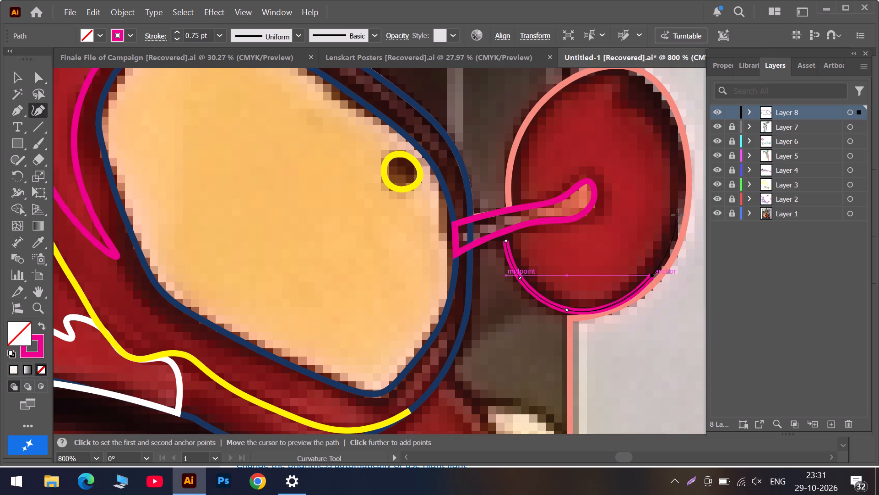
click(683, 201)
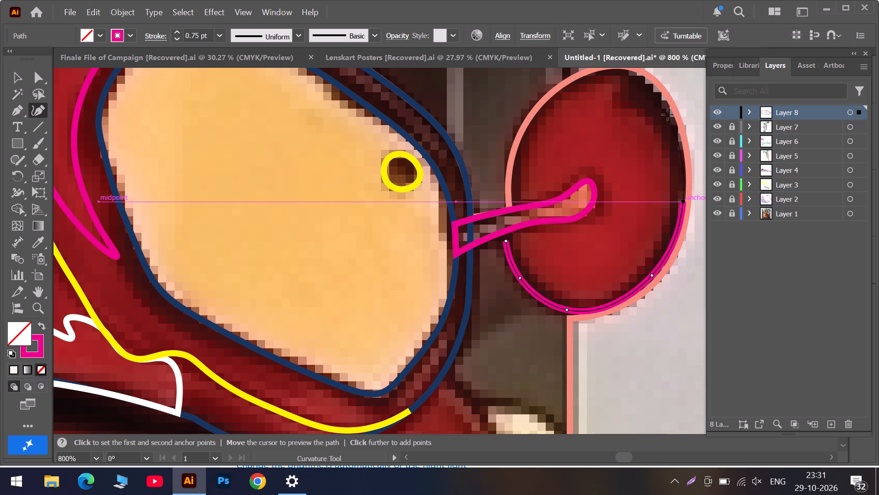
click(667, 115)
scroll(658, 113, up, 6)
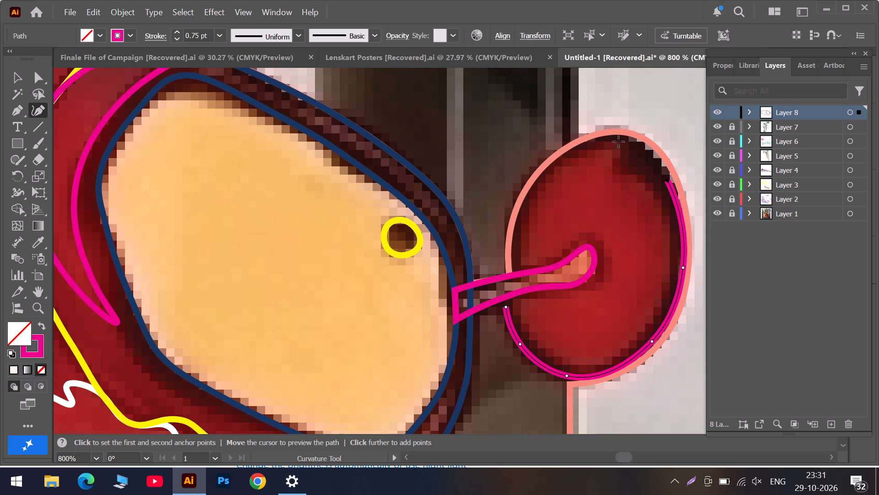
click(619, 142)
click(522, 228)
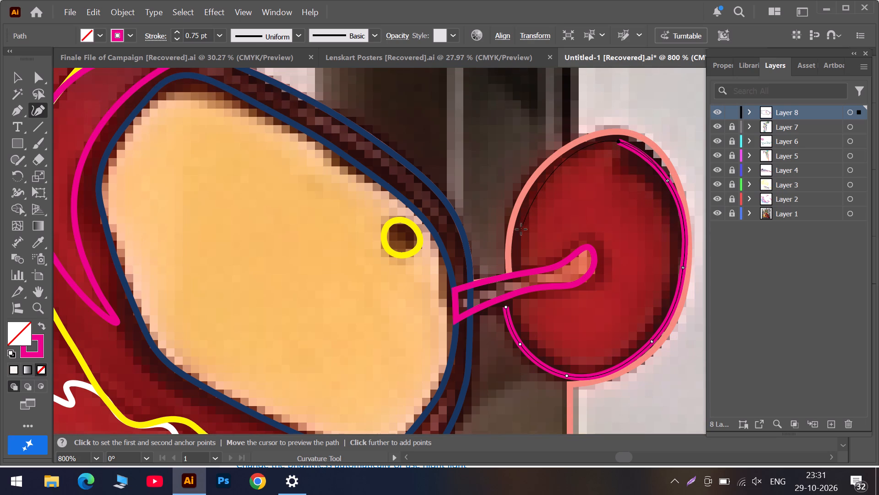
scroll(521, 229, down, 6)
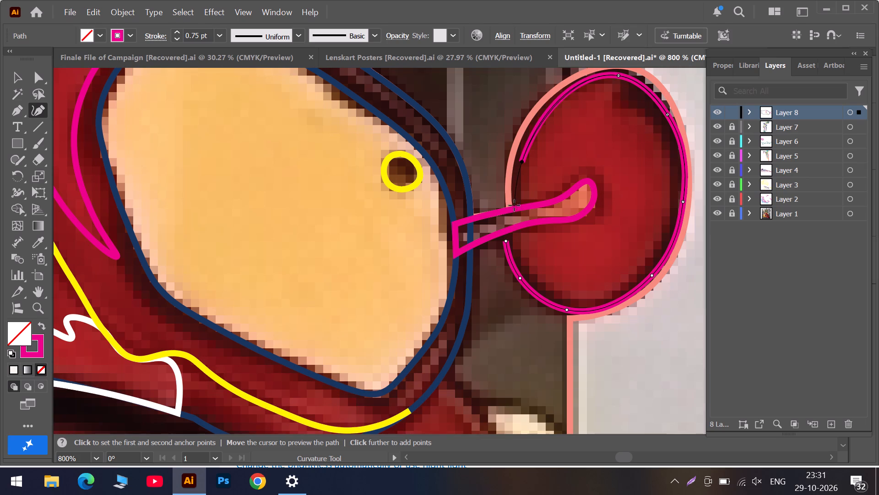
click(513, 199)
Extend the magenta mirror rim path down to the stem's upper edge and reshape its headlight-side and top curves to match the salmon outline.
drag(513, 199, 513, 200)
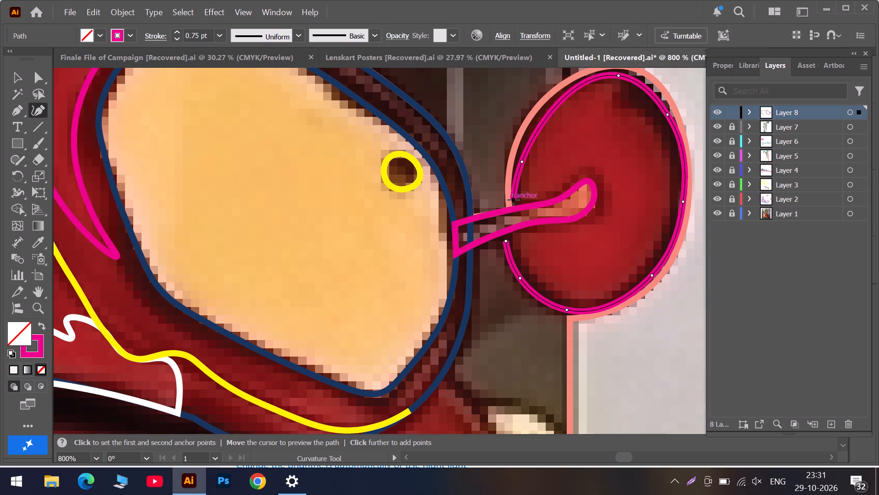
drag(513, 200, 508, 209)
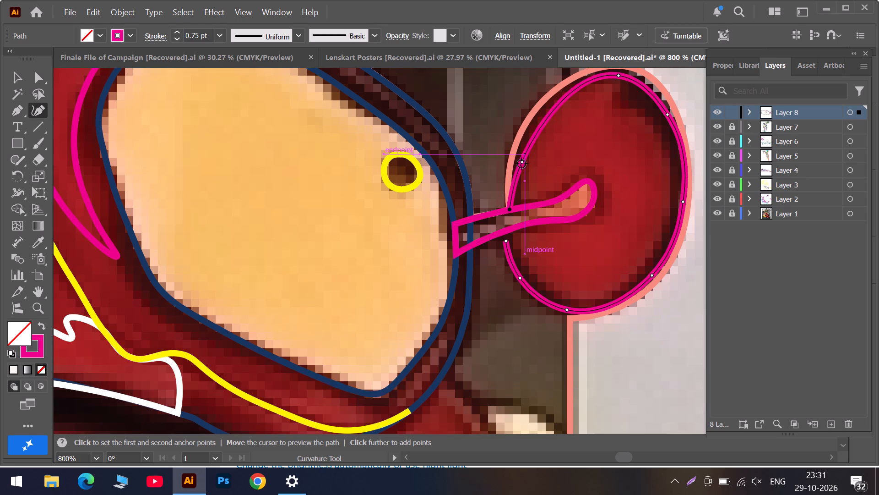
drag(521, 163, 511, 163)
scroll(550, 125, up, 5)
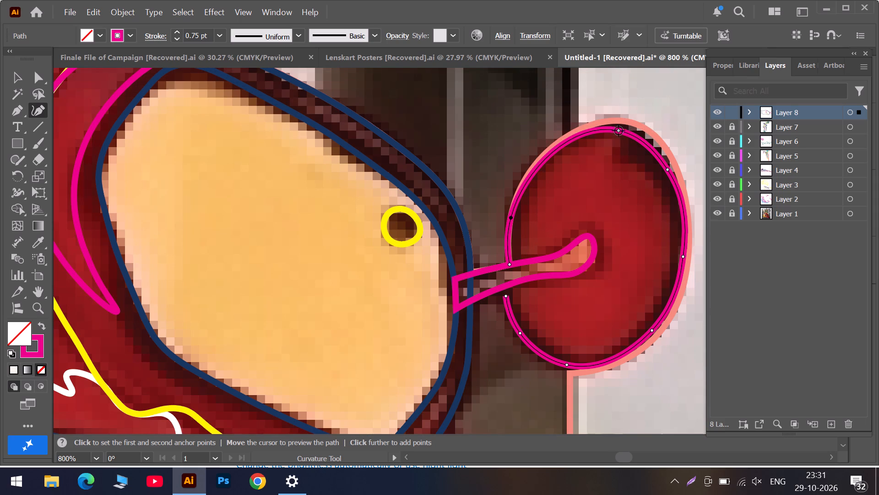
drag(619, 130, 595, 126)
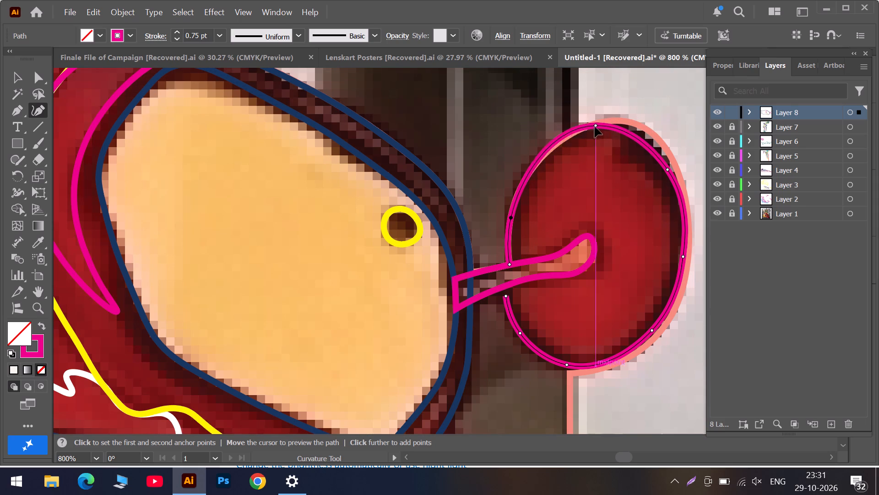
drag(595, 126, 633, 123)
drag(559, 144, 552, 146)
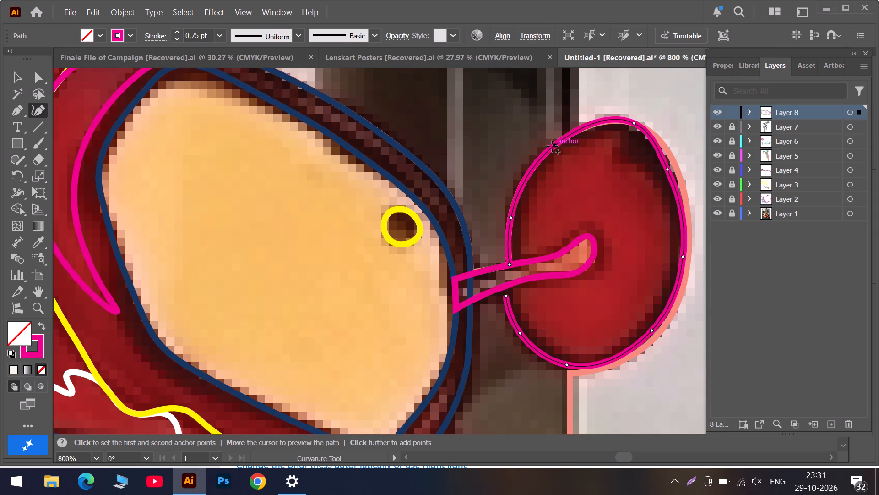
drag(552, 146, 548, 151)
drag(608, 118, 612, 120)
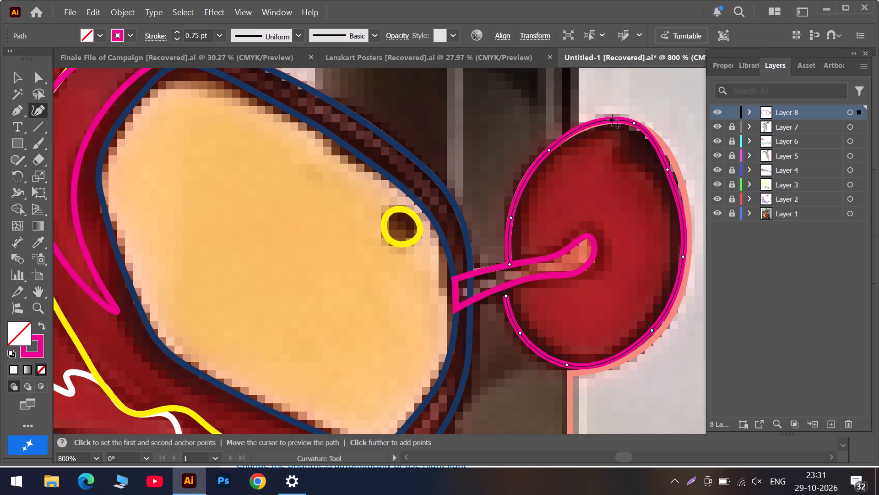
drag(612, 120, 616, 121)
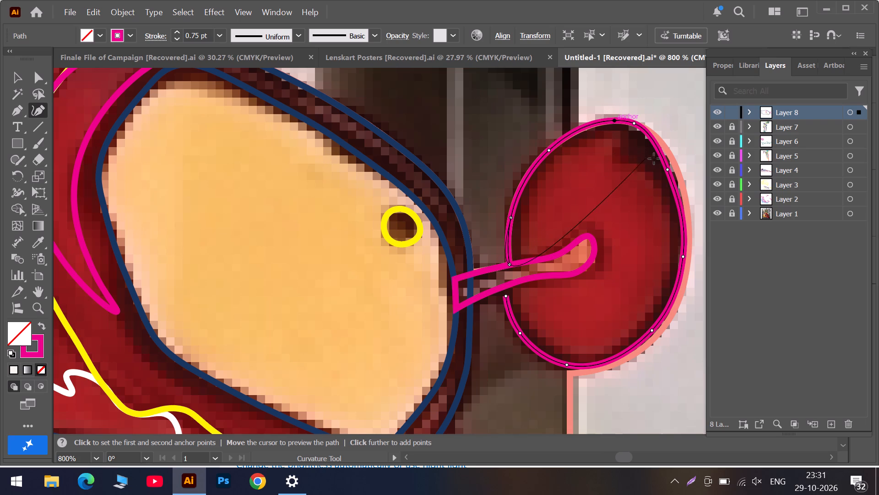
Push the rim path's outer curve, on the side away from the headlight, outward to cover the salmon outline along the mirror's edge.
drag(666, 169, 677, 170)
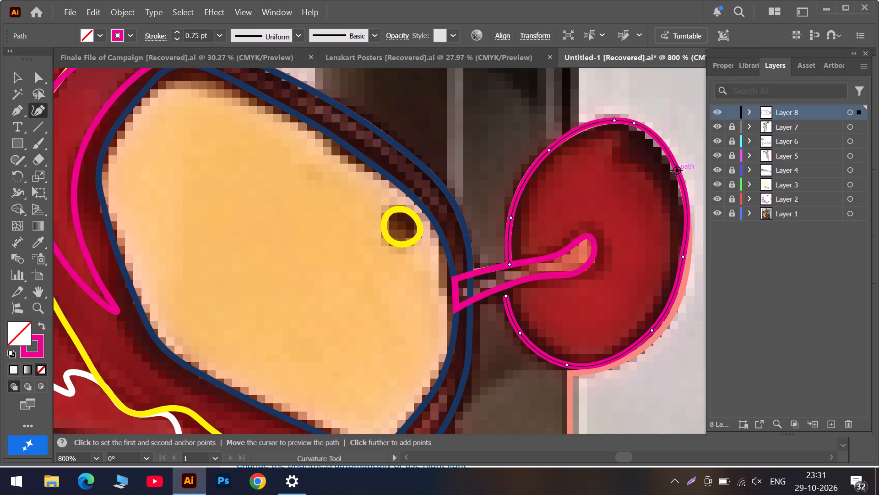
scroll(675, 234, down, 1)
drag(681, 245, 687, 254)
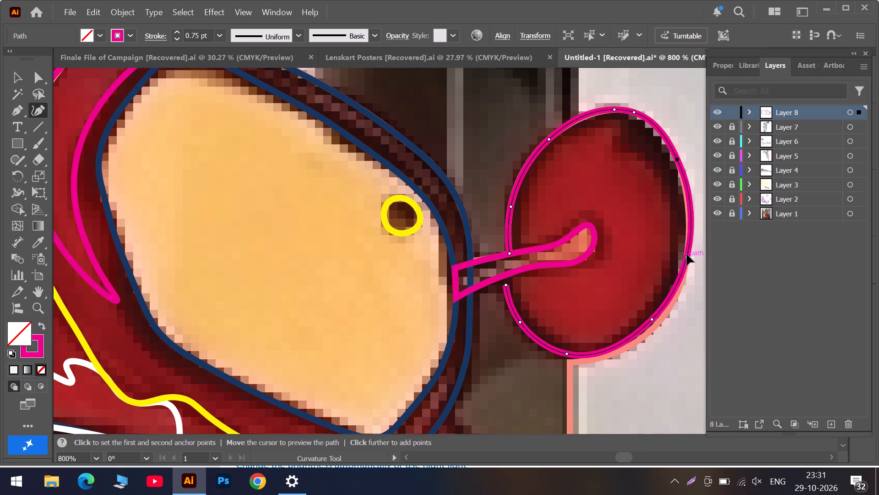
drag(687, 254, 687, 220)
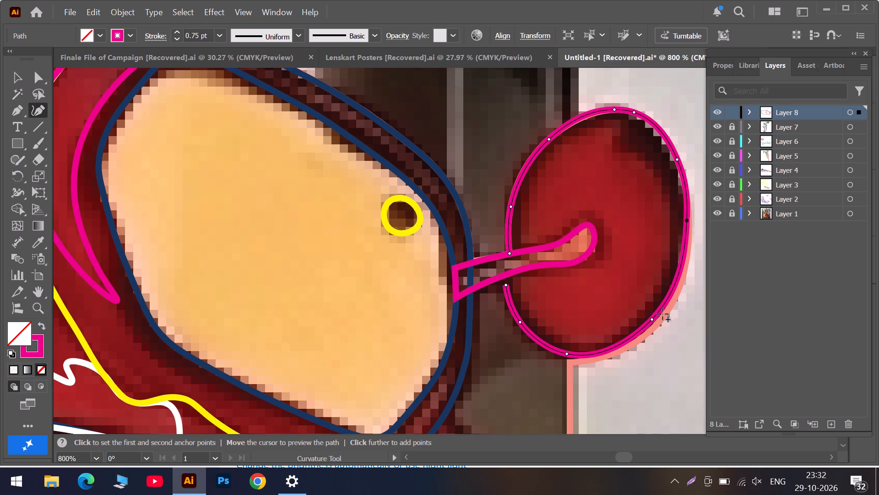
drag(652, 320, 660, 324)
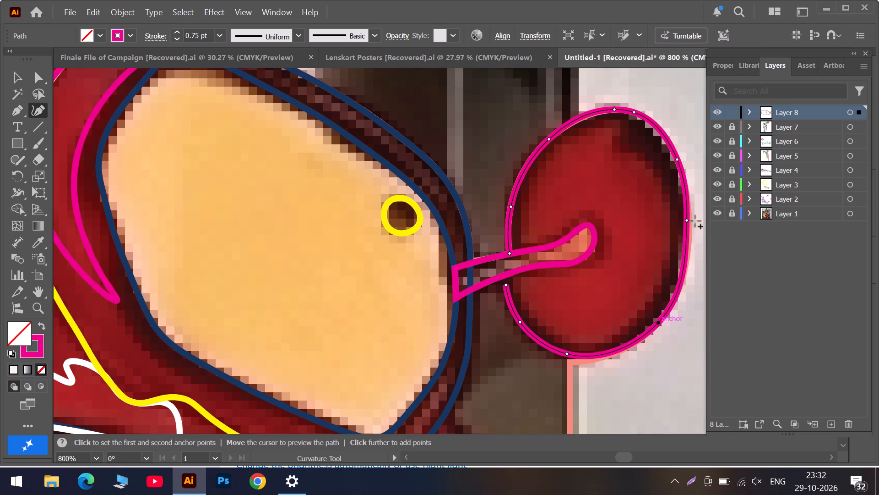
drag(686, 220, 687, 221)
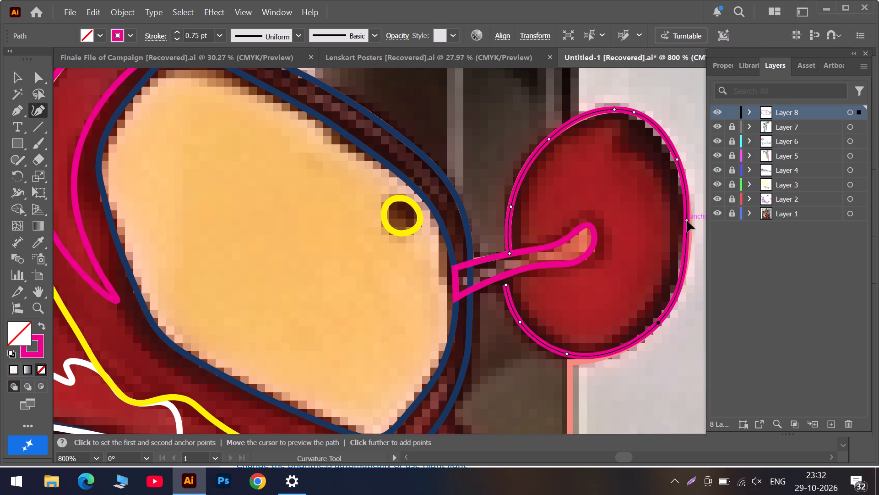
drag(687, 221, 689, 225)
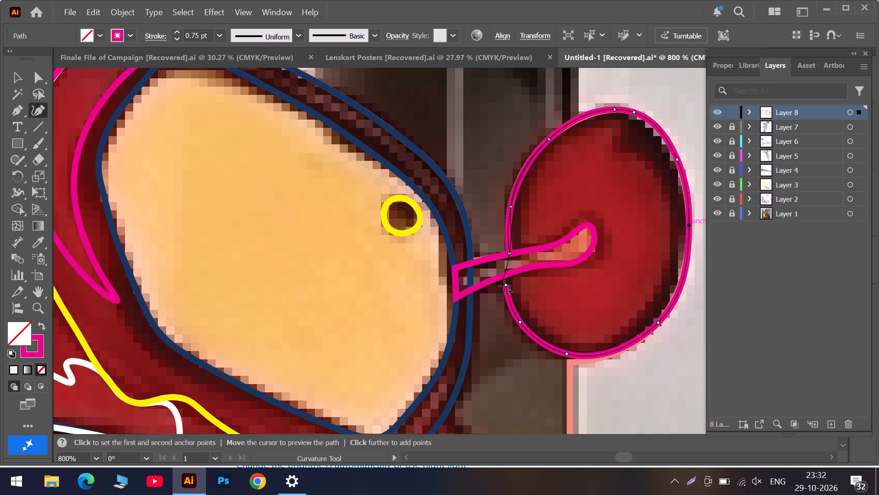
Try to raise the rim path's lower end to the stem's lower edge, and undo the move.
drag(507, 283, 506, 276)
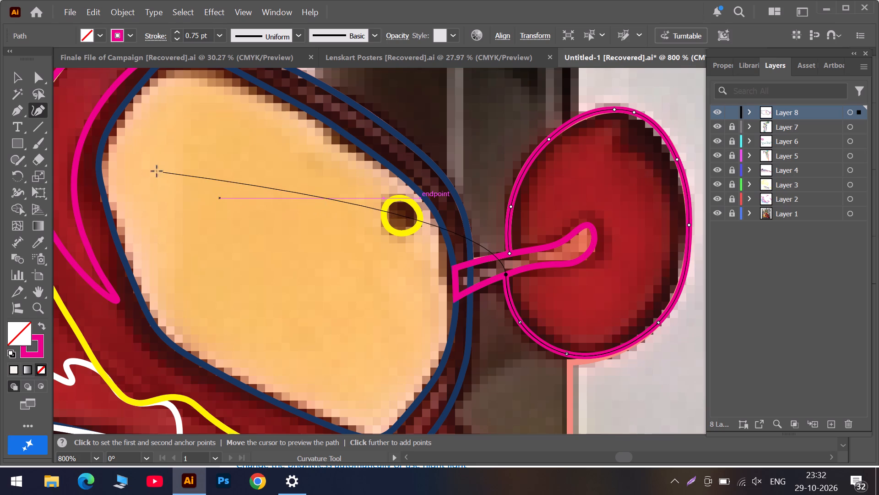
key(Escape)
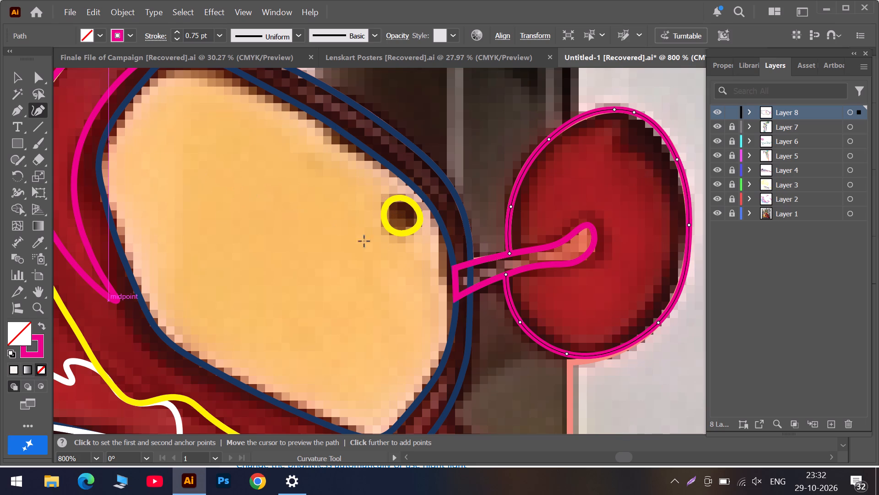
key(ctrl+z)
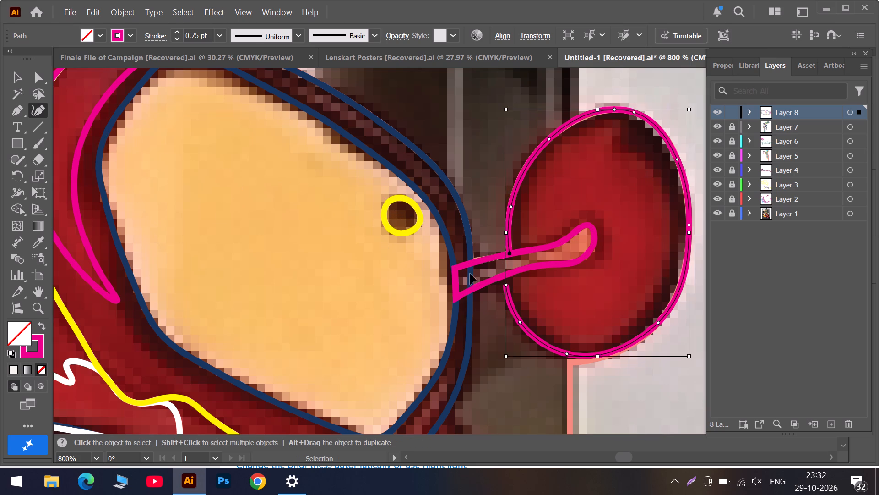
Change the mirror rim path's stroke colour from the recent colours to medium blue.
click(129, 36)
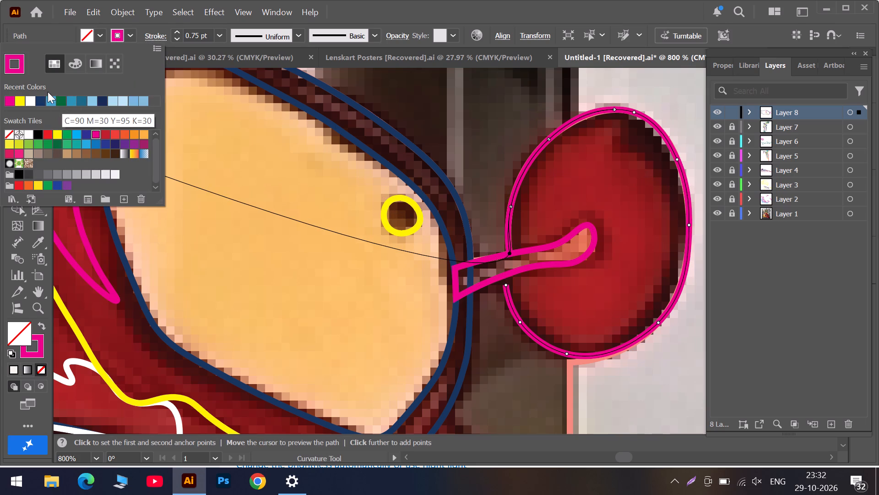
click(69, 103)
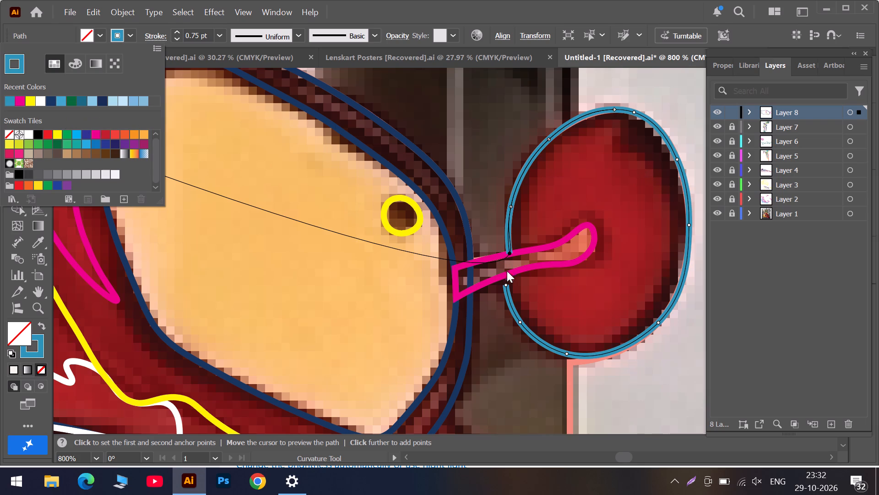
click(526, 243)
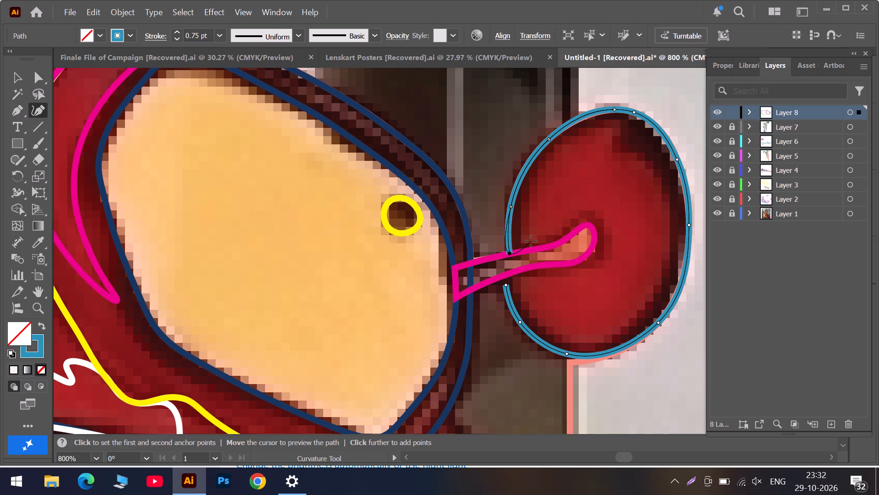
Continue the blue rim path from a corner at the stem's upper edge around the stem's rounded tip, closing it with a corner below the stem.
double_click(510, 254)
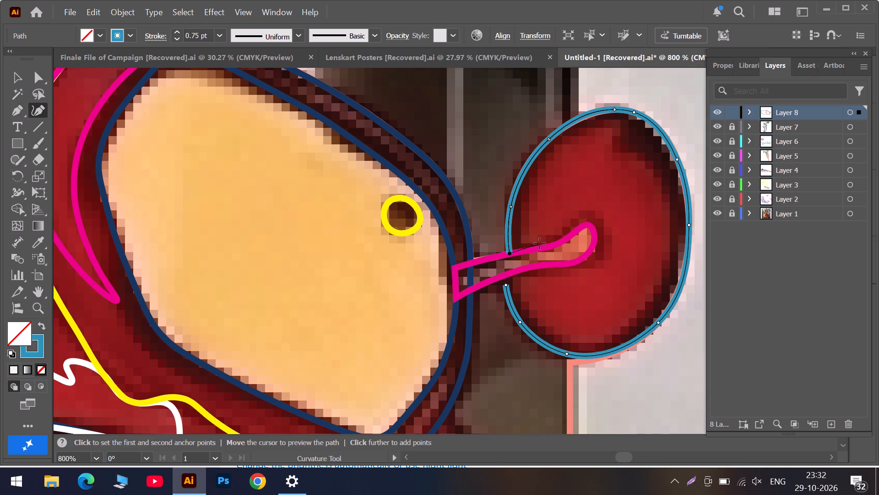
click(539, 243)
click(570, 229)
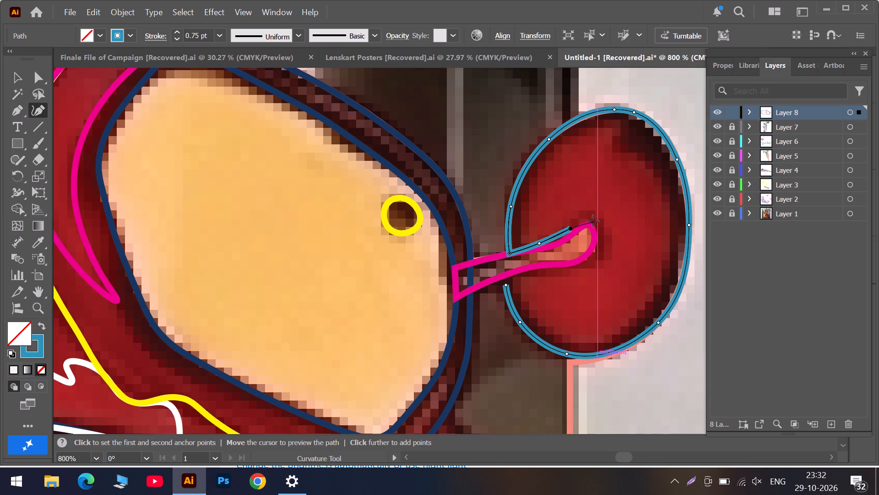
click(588, 219)
click(601, 250)
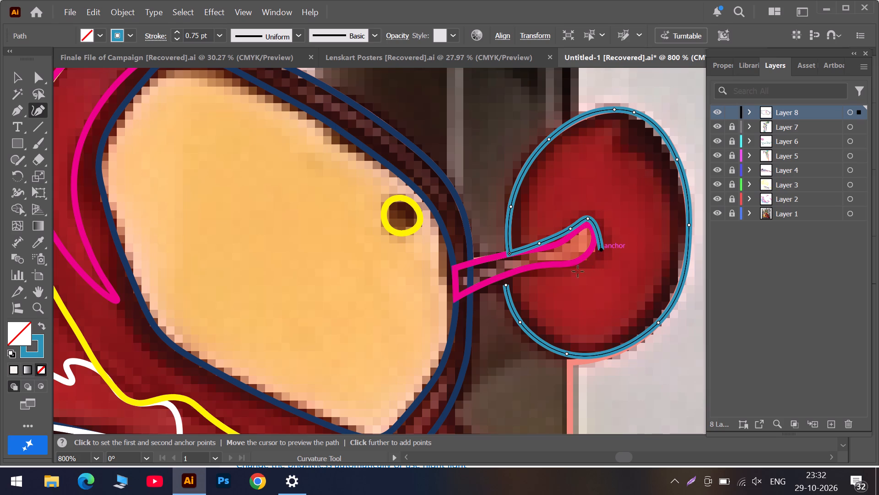
click(564, 275)
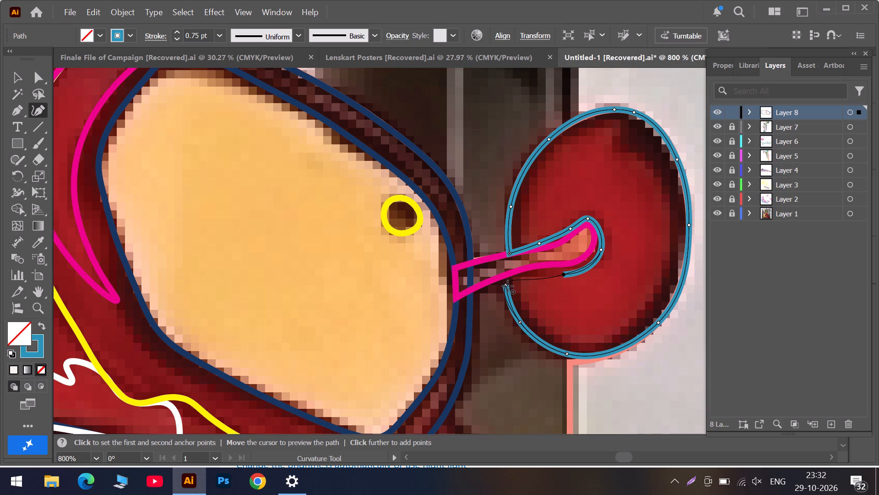
double_click(506, 285)
drag(506, 285, 507, 279)
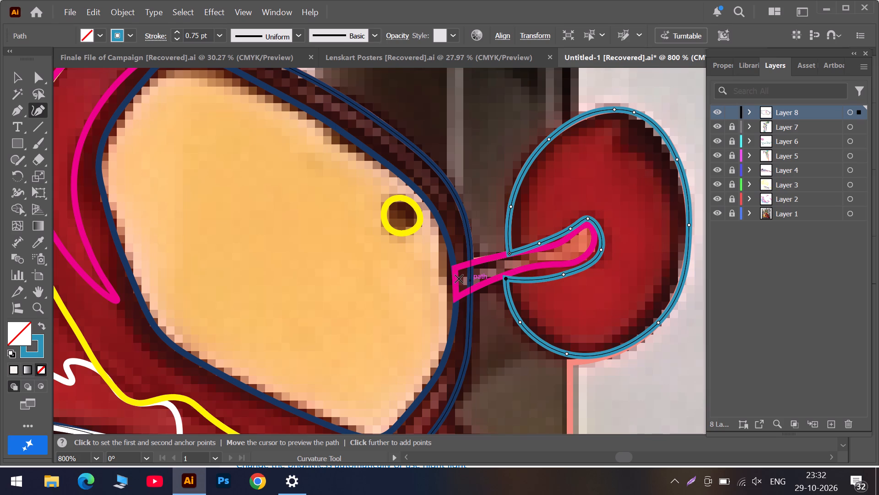
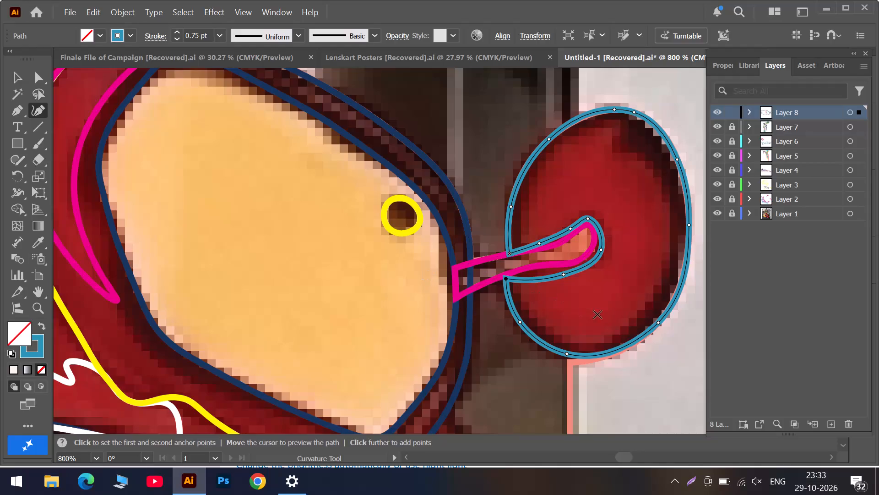
Reshape the blue mirror path along the stem's upper edge, moving its two curve points onto the magenta stem outline.
alt+scroll(590, 315, up, 4)
alt+scroll(507, 213, down, 1)
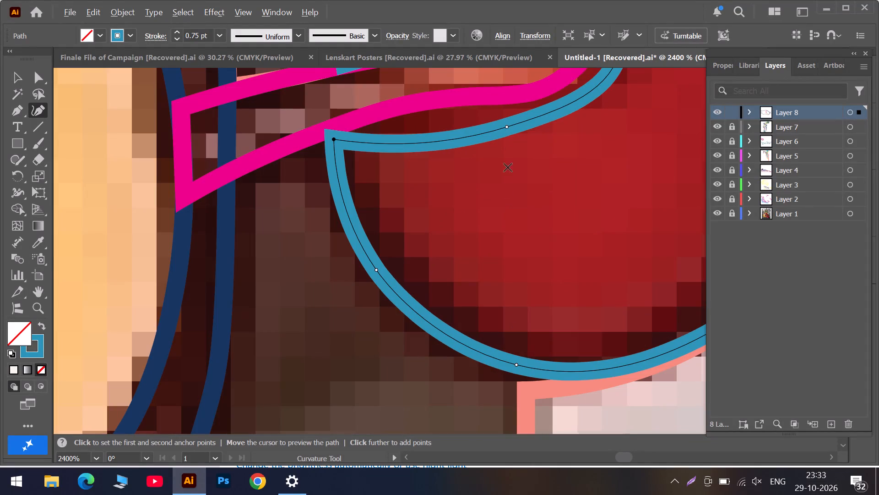
alt+scroll(503, 132, down, 2)
scroll(508, 128, up, 6)
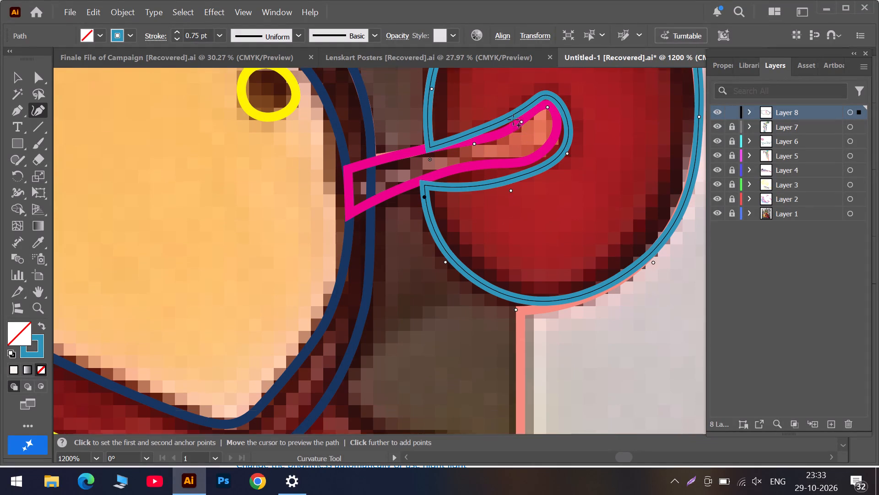
scroll(513, 120, up, 2)
drag(474, 170, 480, 174)
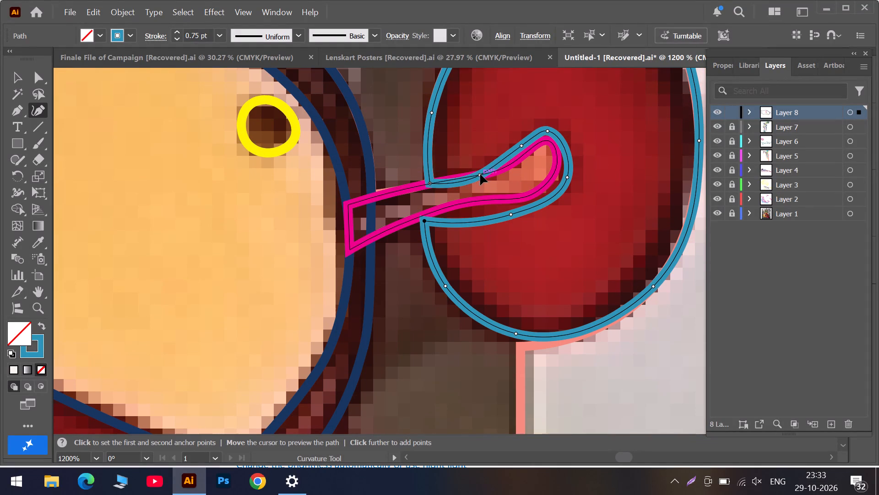
drag(480, 174, 456, 178)
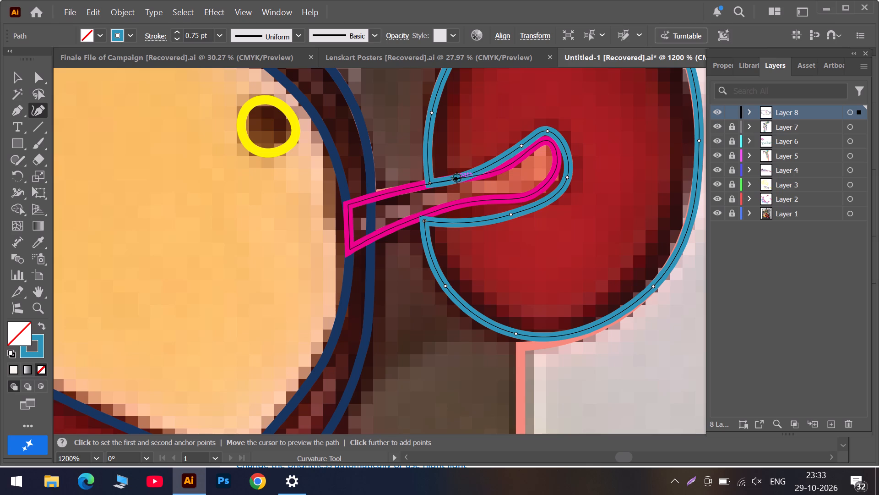
drag(521, 146, 518, 155)
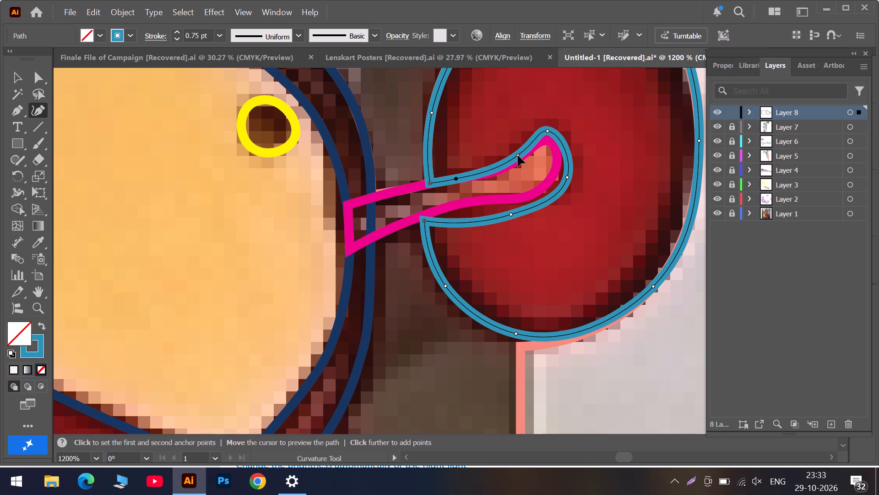
drag(518, 155, 510, 163)
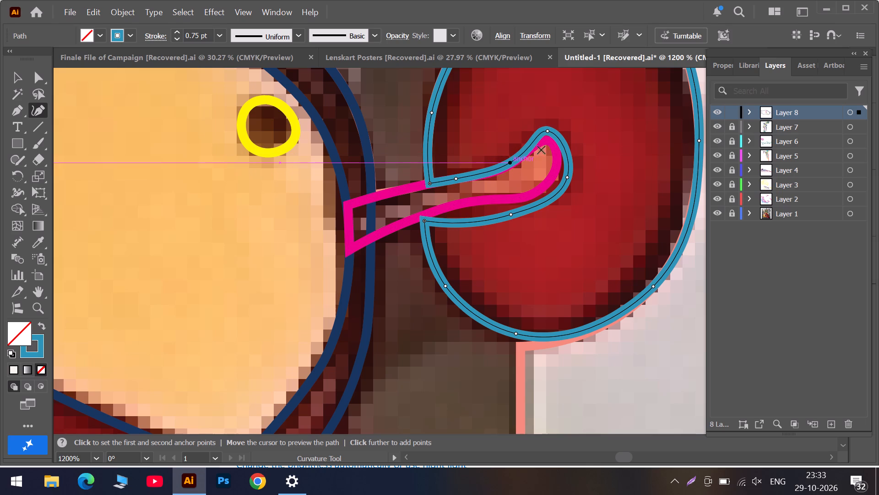
Pull the blue path's points around the stem's rounded tip inward to lie on the magenta outline.
drag(547, 130, 549, 140)
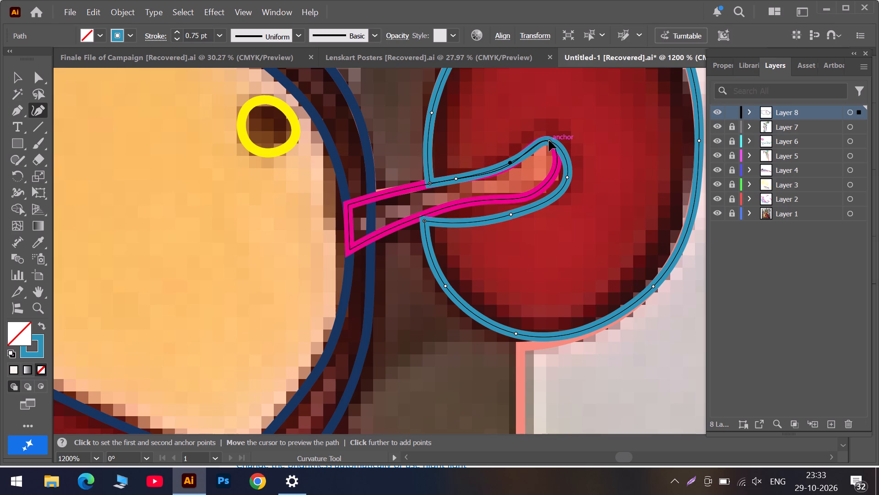
drag(549, 140, 547, 141)
drag(567, 177, 559, 165)
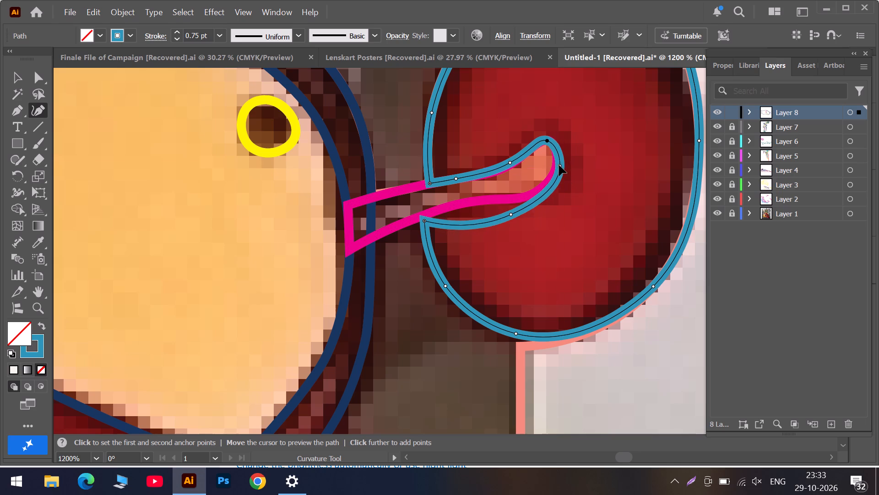
drag(559, 165, 558, 163)
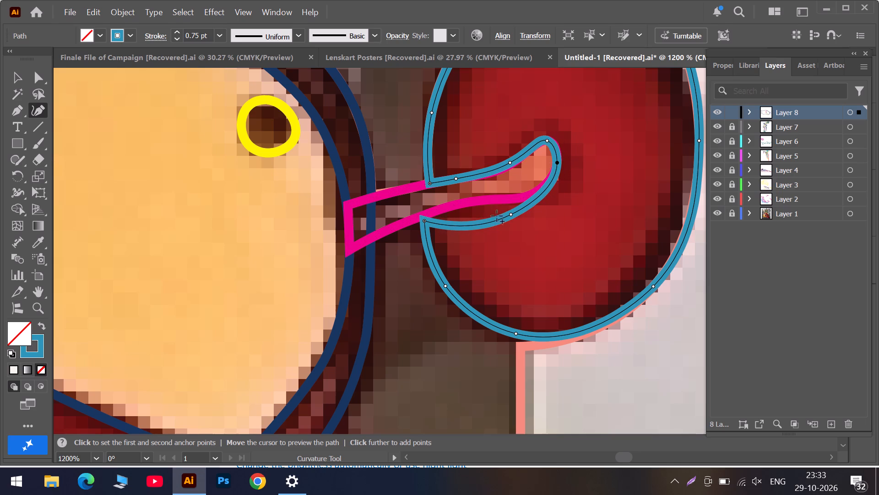
Fit the blue path's underside to the magenta stem's lower edge, adding curve points and raising the lower corner onto it.
drag(511, 216, 529, 195)
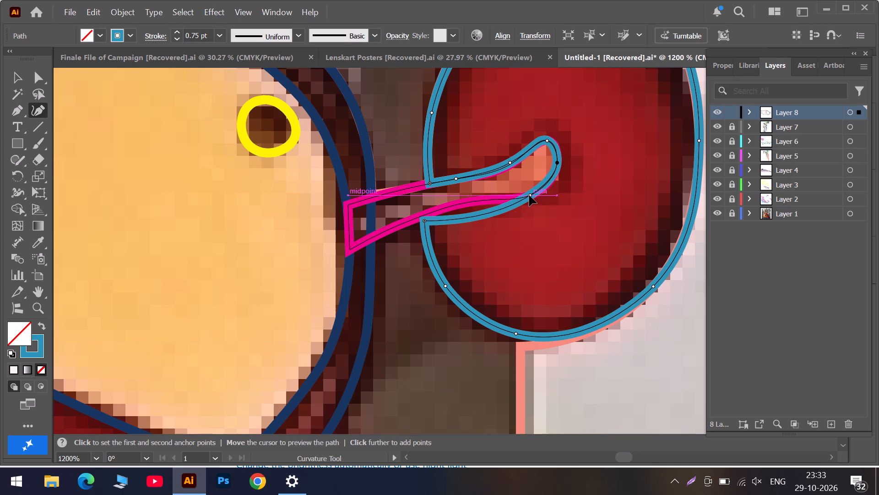
drag(529, 195, 535, 192)
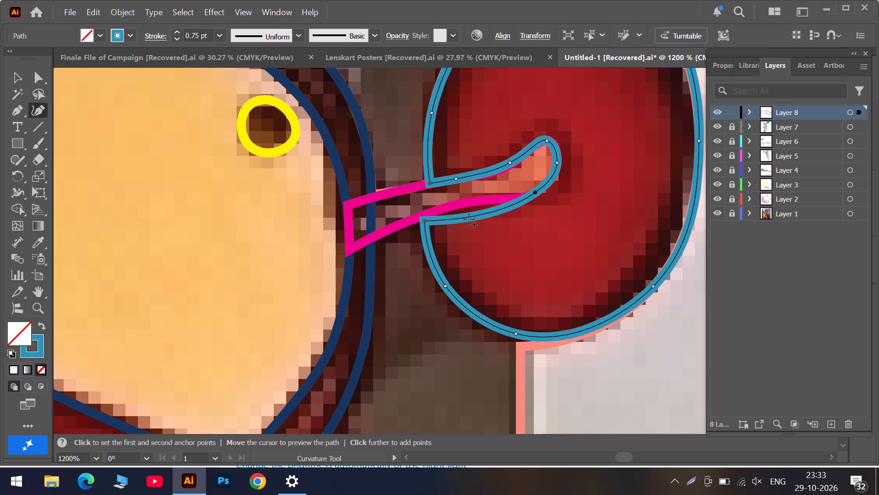
drag(471, 216, 458, 204)
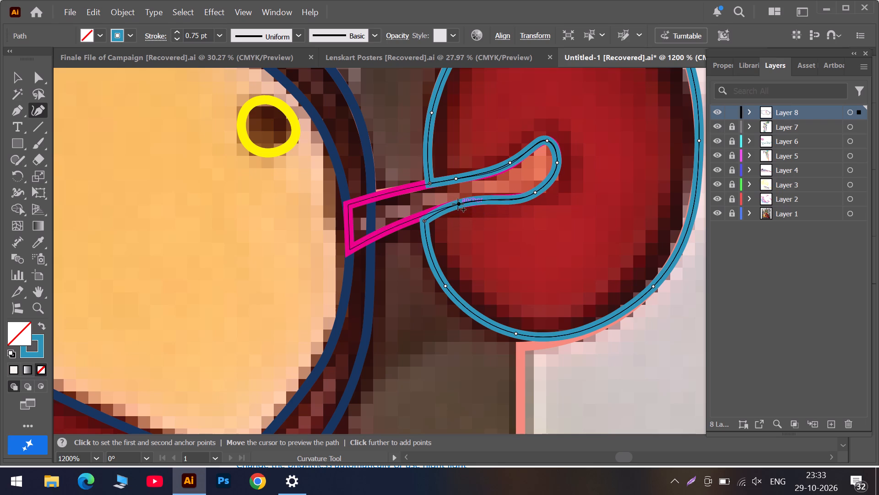
click(422, 220)
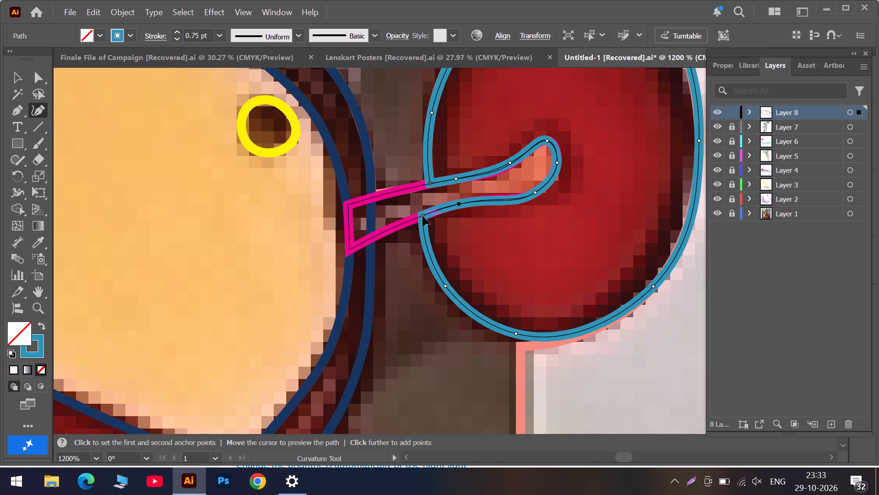
drag(504, 200, 501, 197)
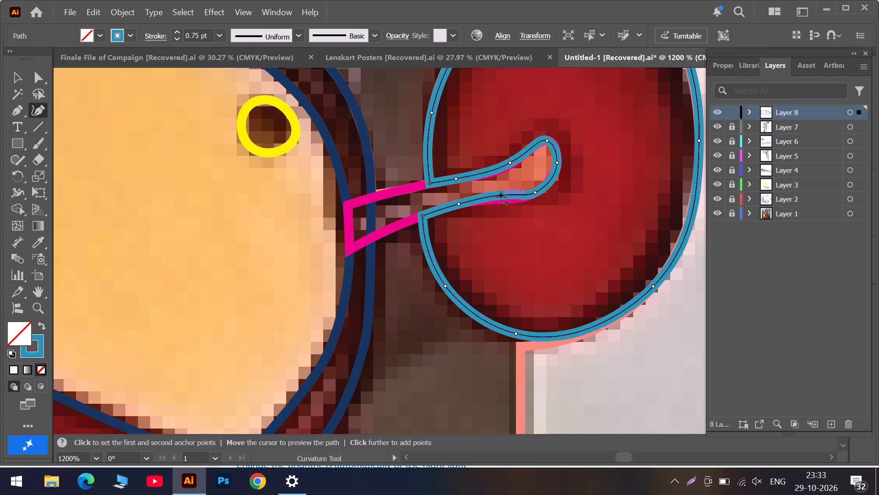
drag(501, 197, 497, 201)
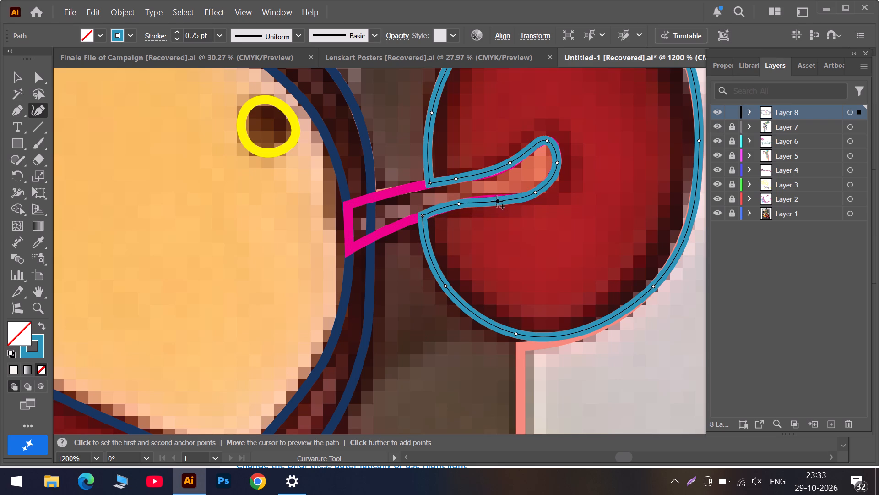
drag(497, 201, 499, 199)
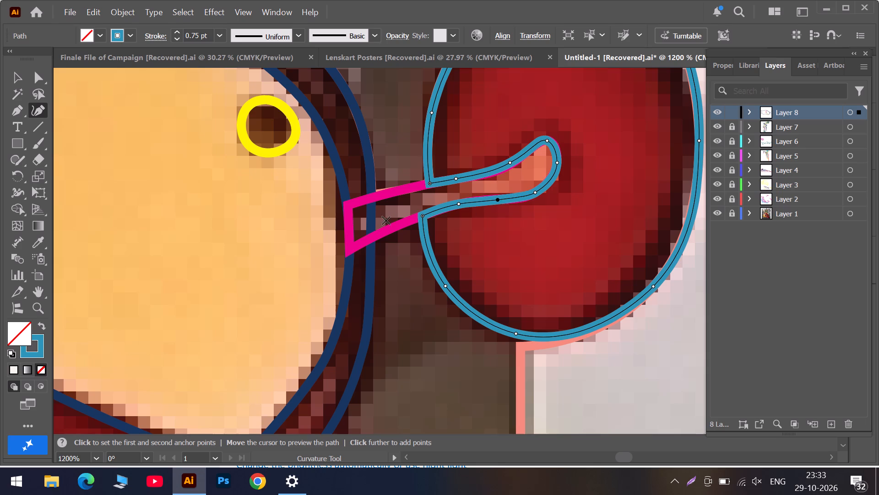
Finish editing the mirror path with the Selection tool and save the document.
alt+scroll(386, 220, down, 3)
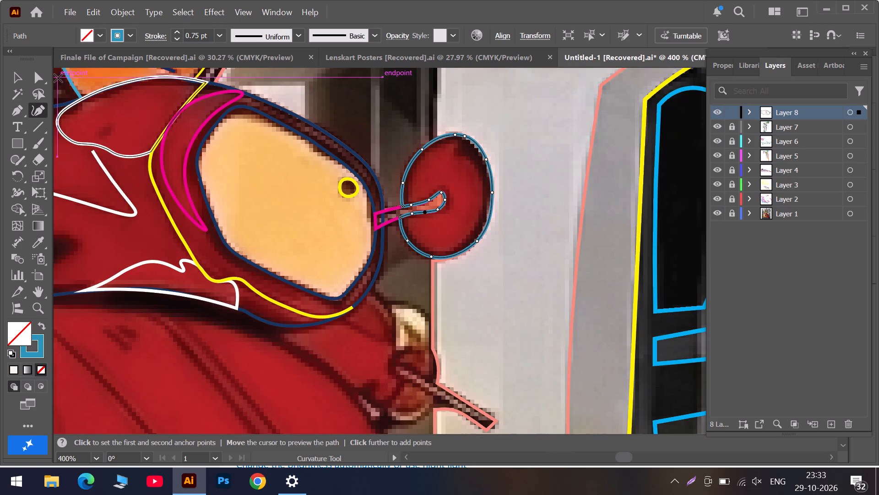
click(14, 76)
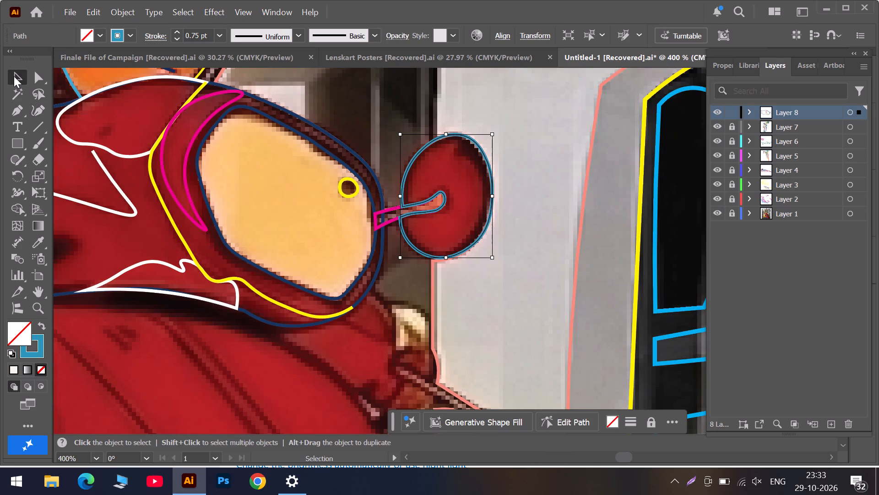
key(ctrl+s)
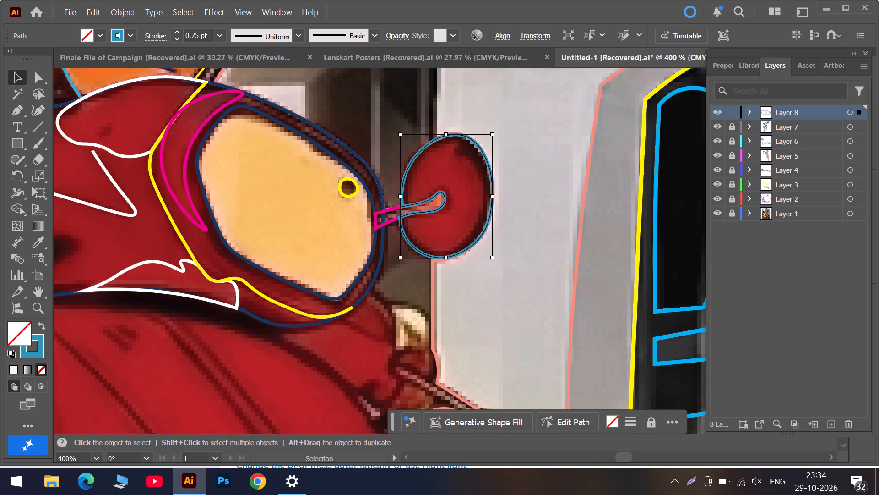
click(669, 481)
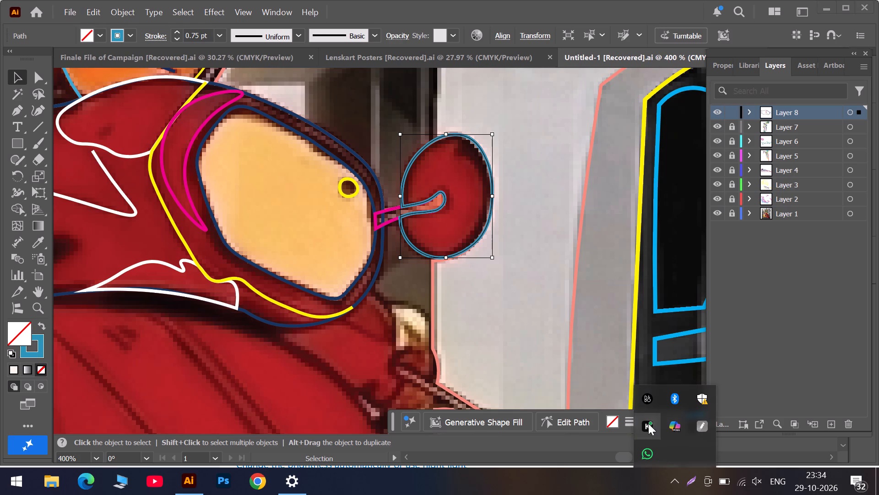